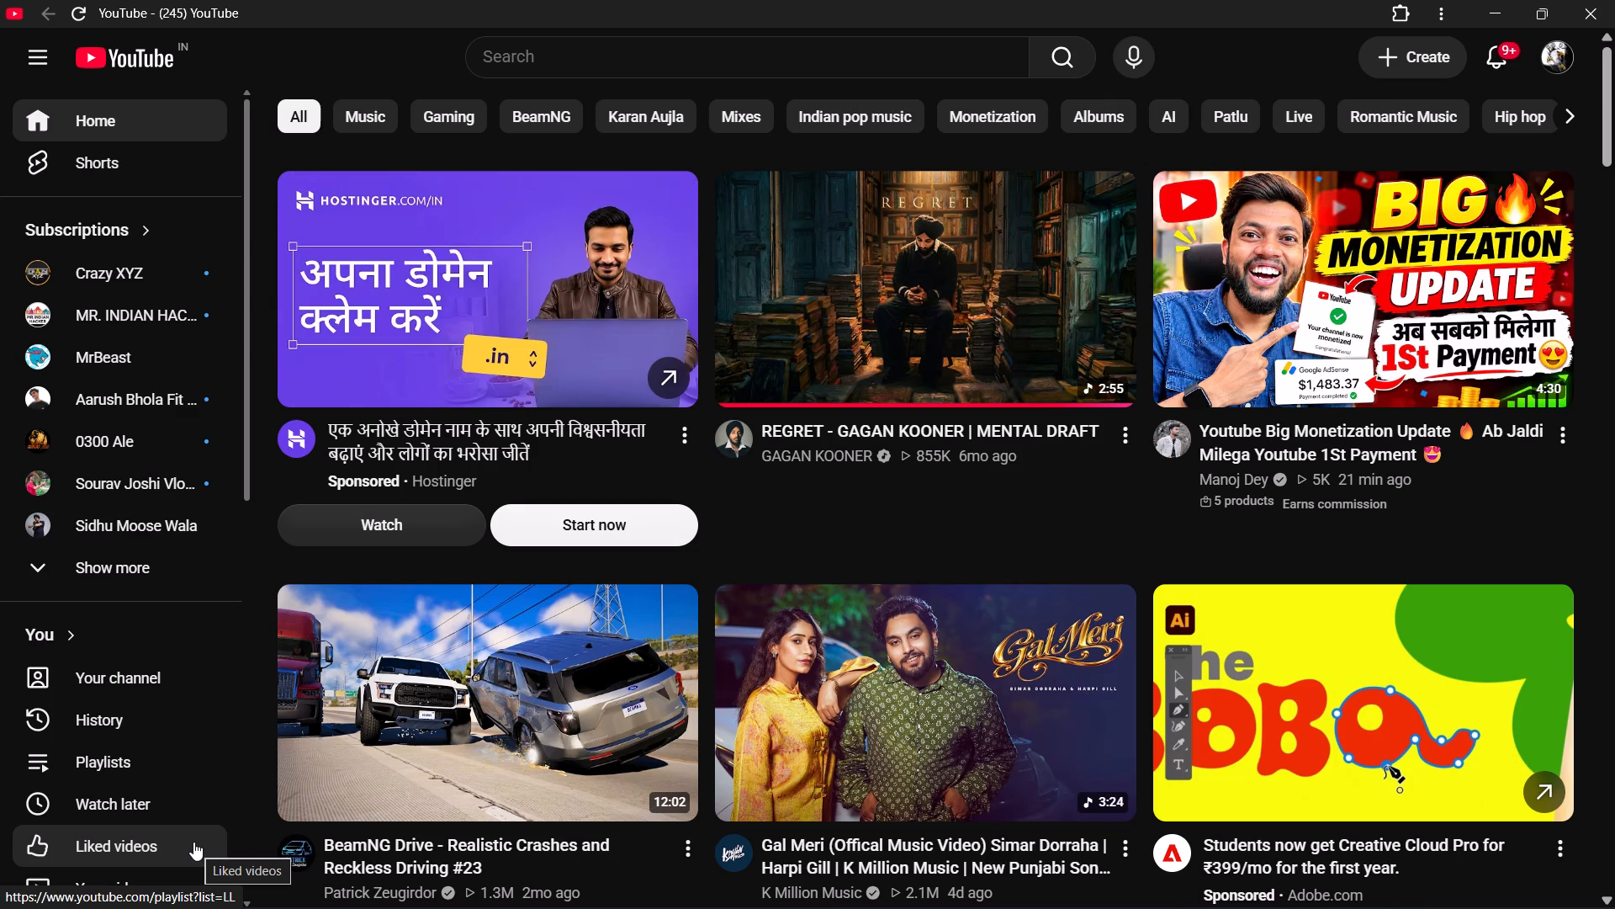
Search YouTube for "thirty six" and open the Thirty Six full video by Penny from Jatt Land Music.
key(t)
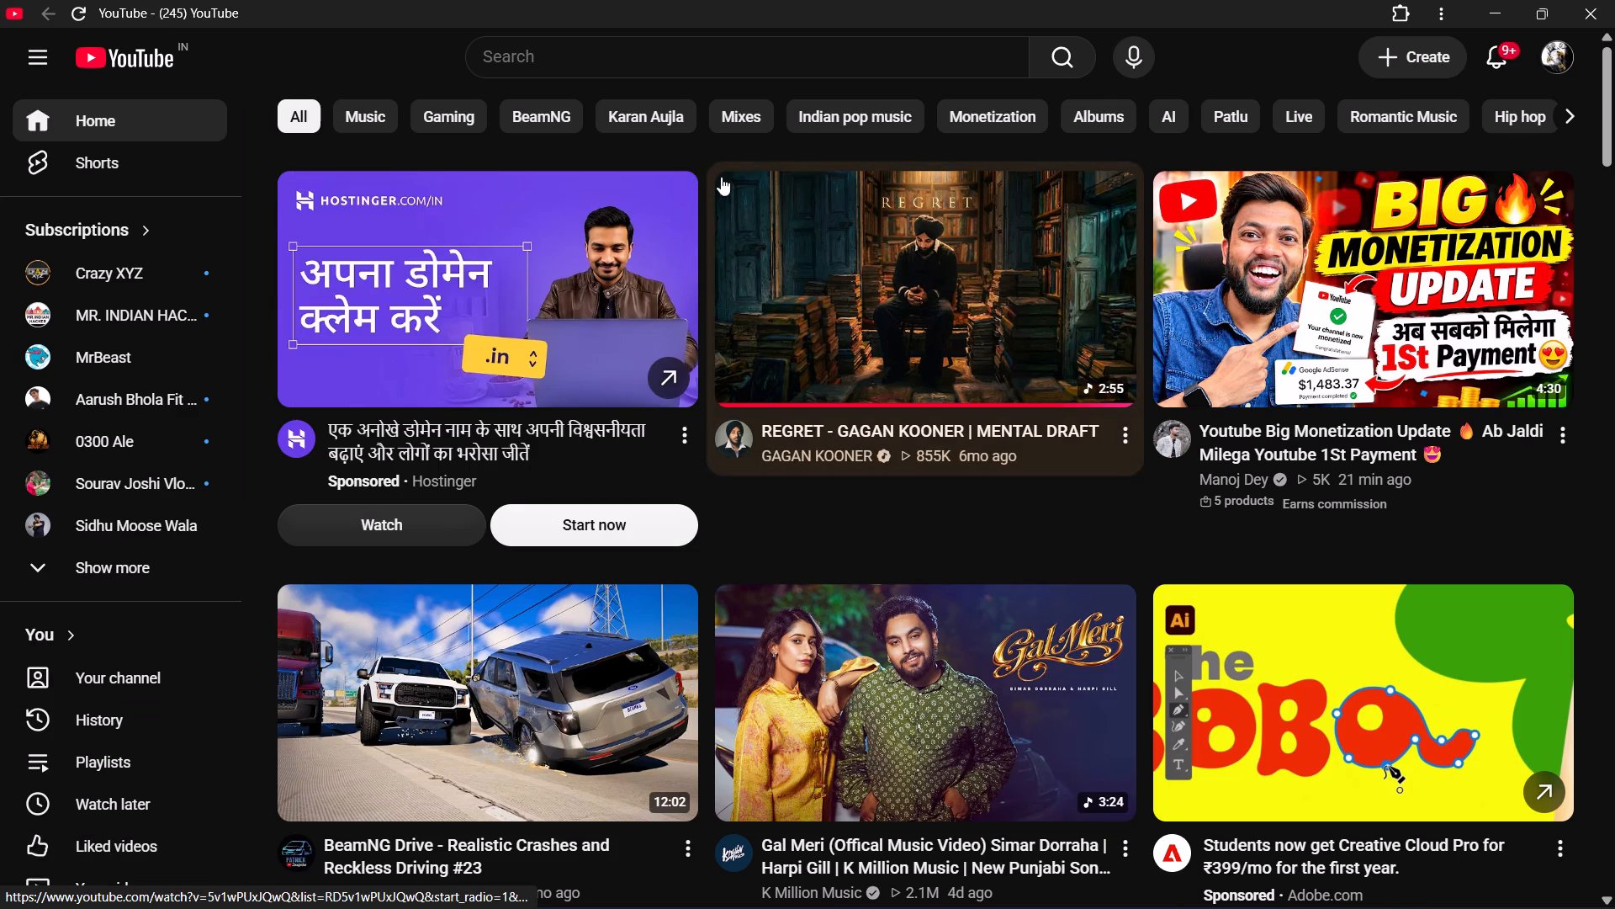
click(747, 74)
text(therty)
click(703, 102)
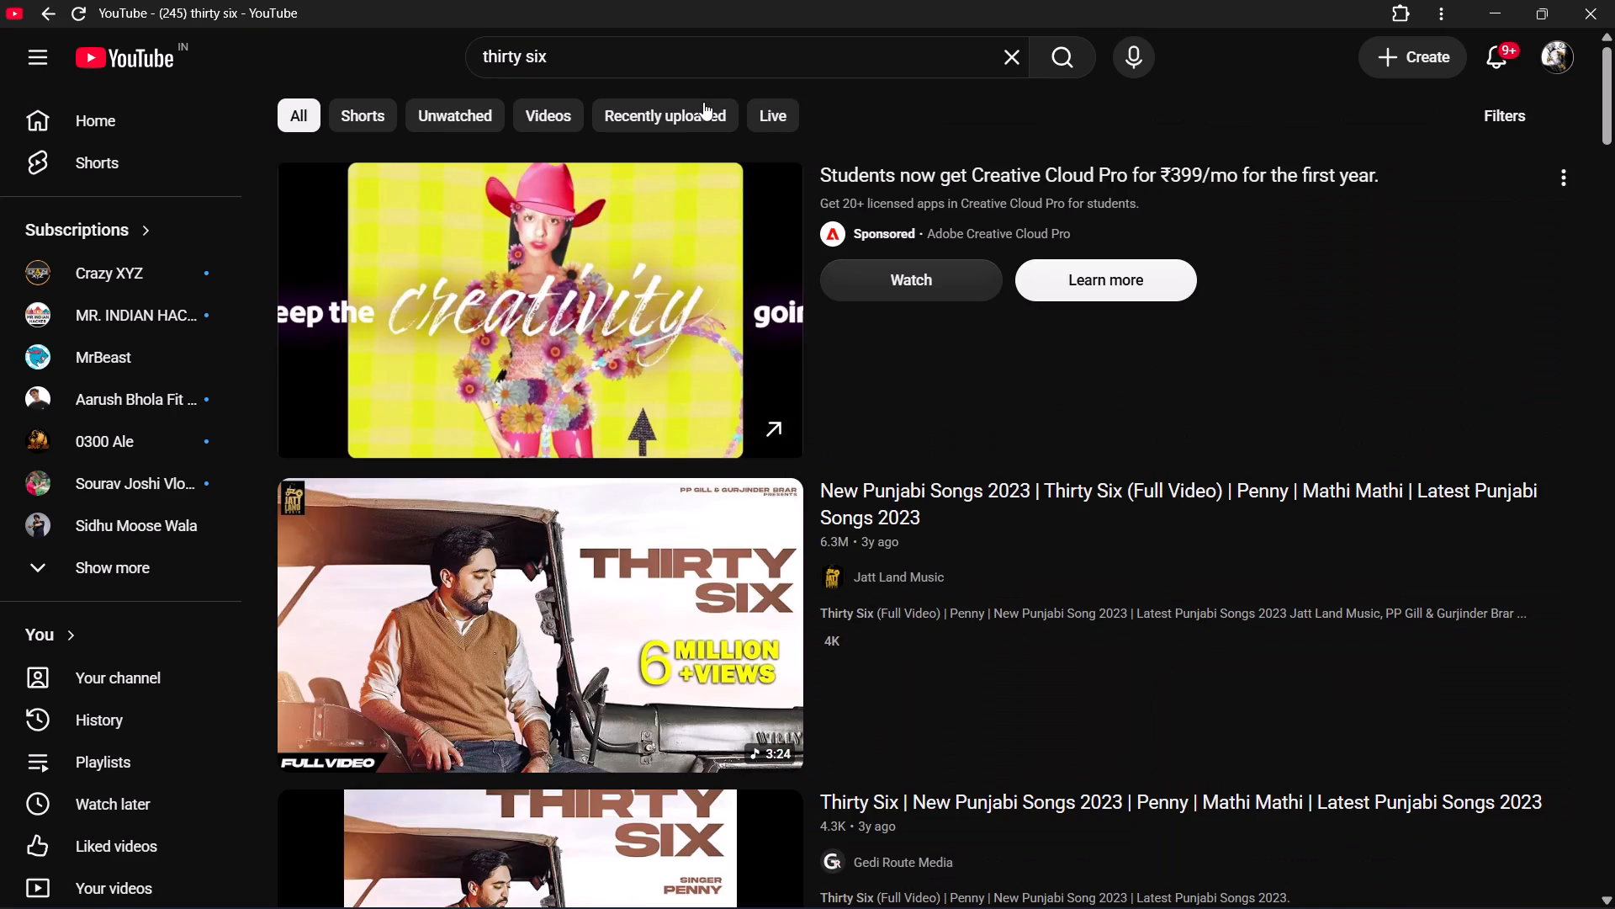
click(591, 625)
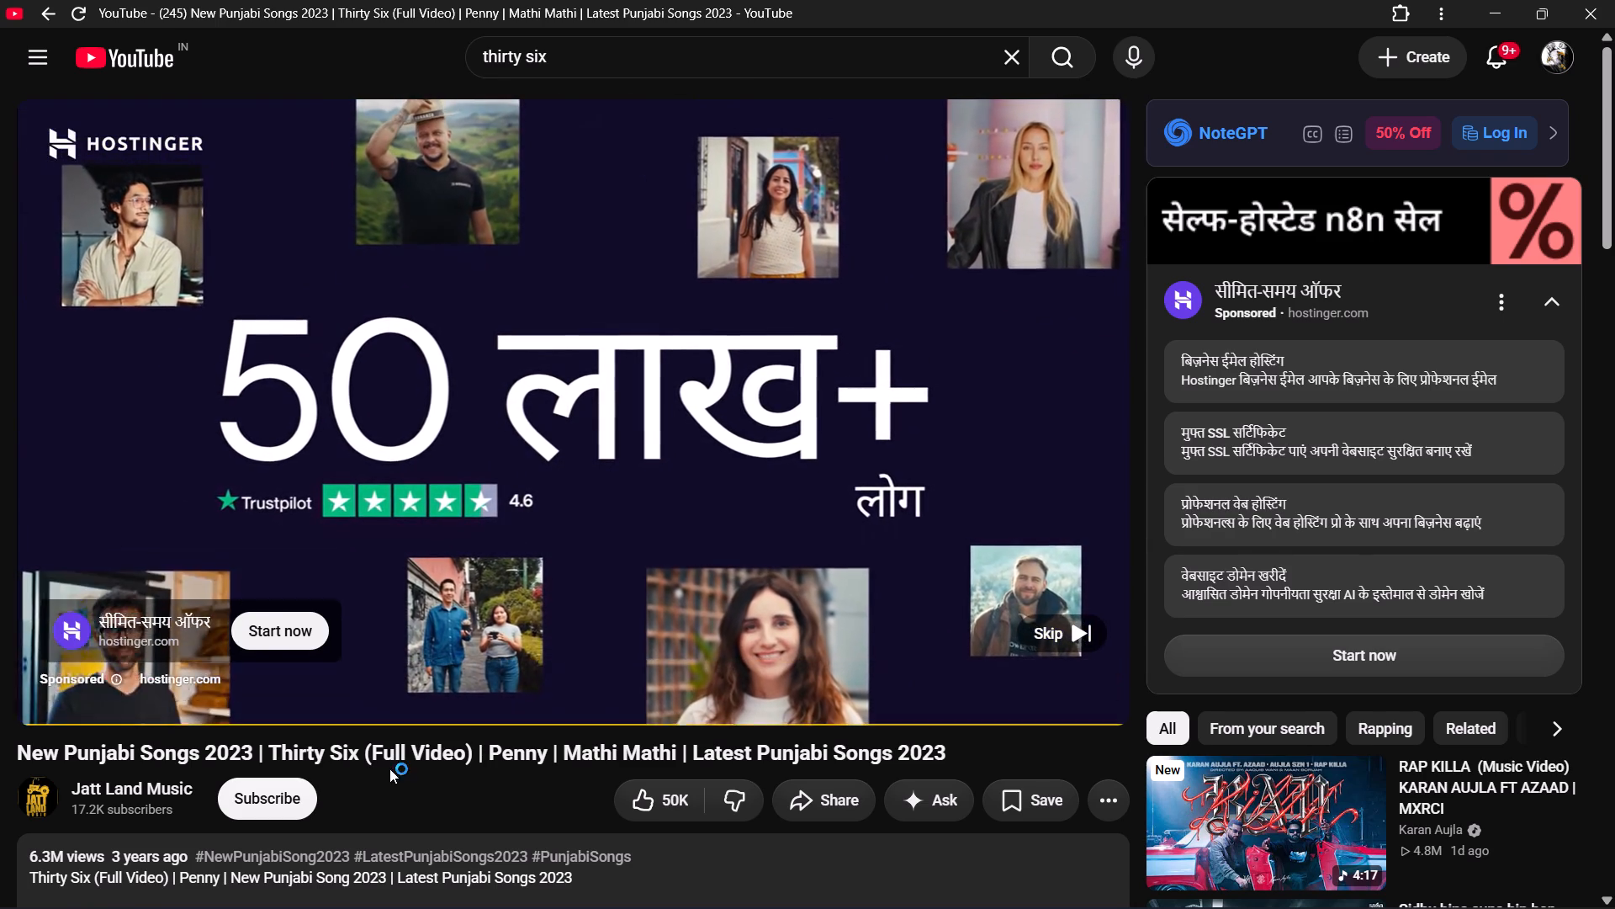
Skip the Hostinger advertisement so the Thirty Six video plays.
click(1084, 632)
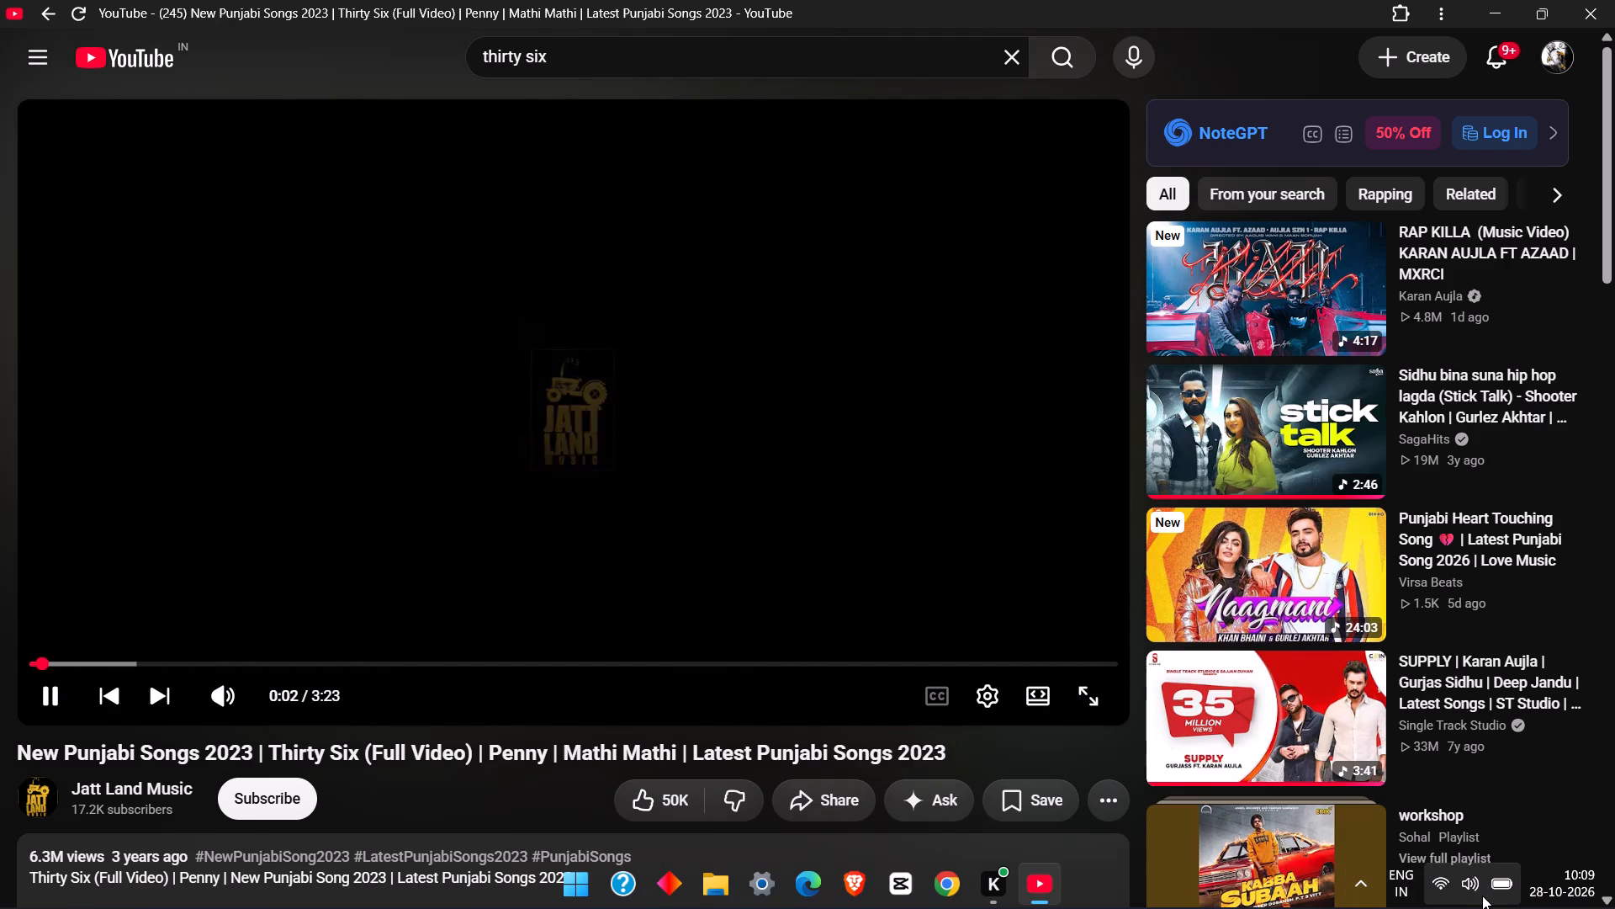
Raise the system volume to its maximum.
click(1491, 896)
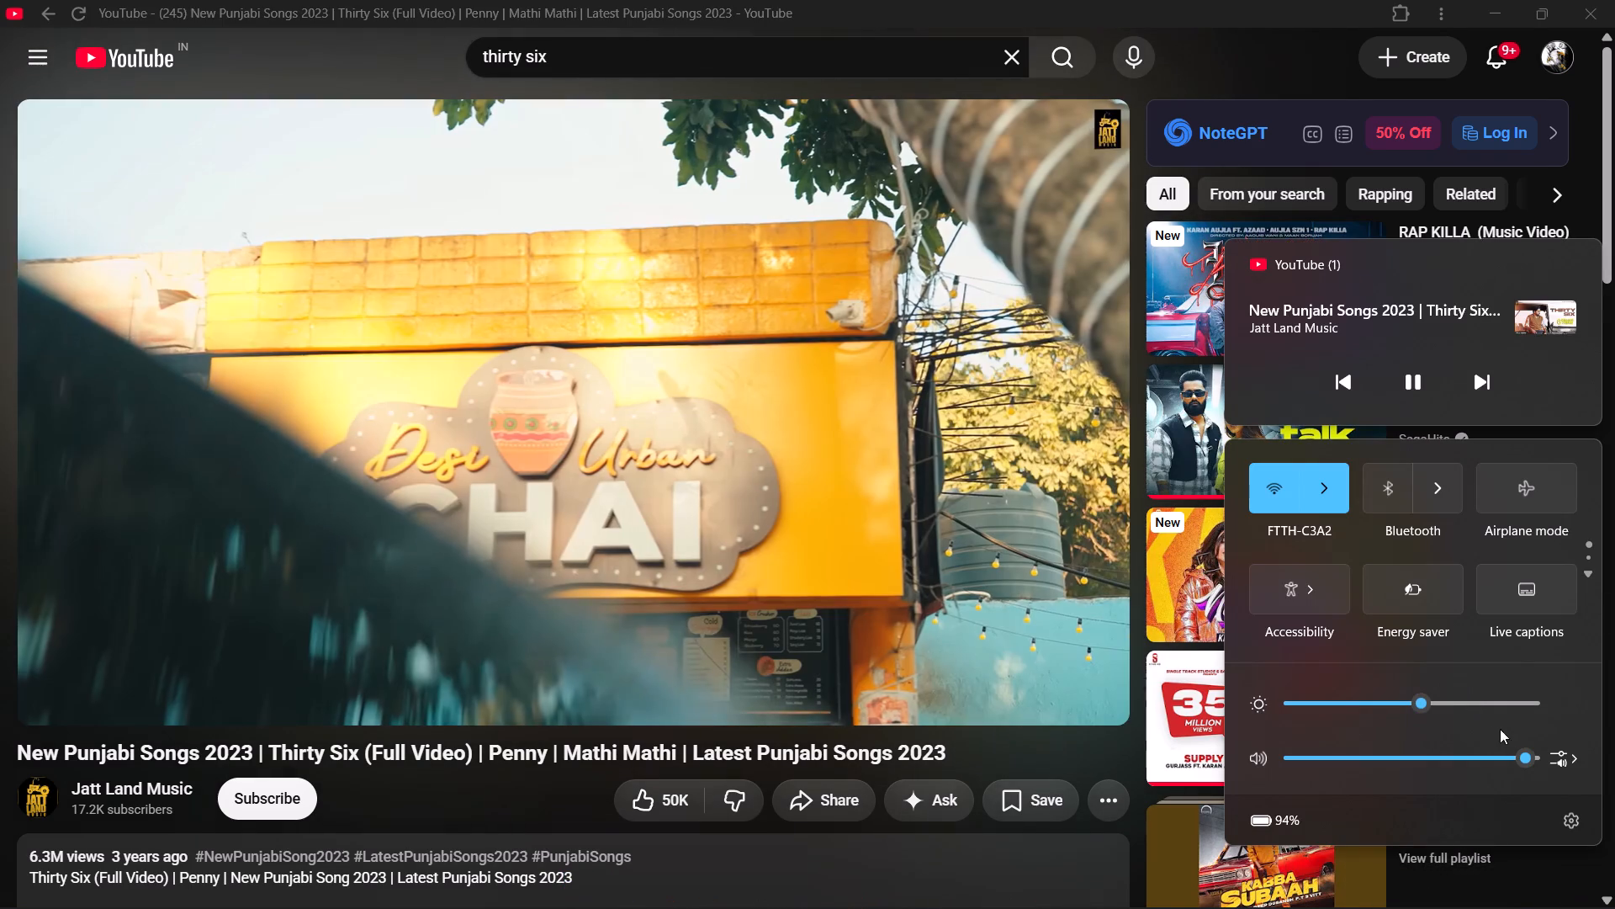
drag(1534, 760, 1583, 756)
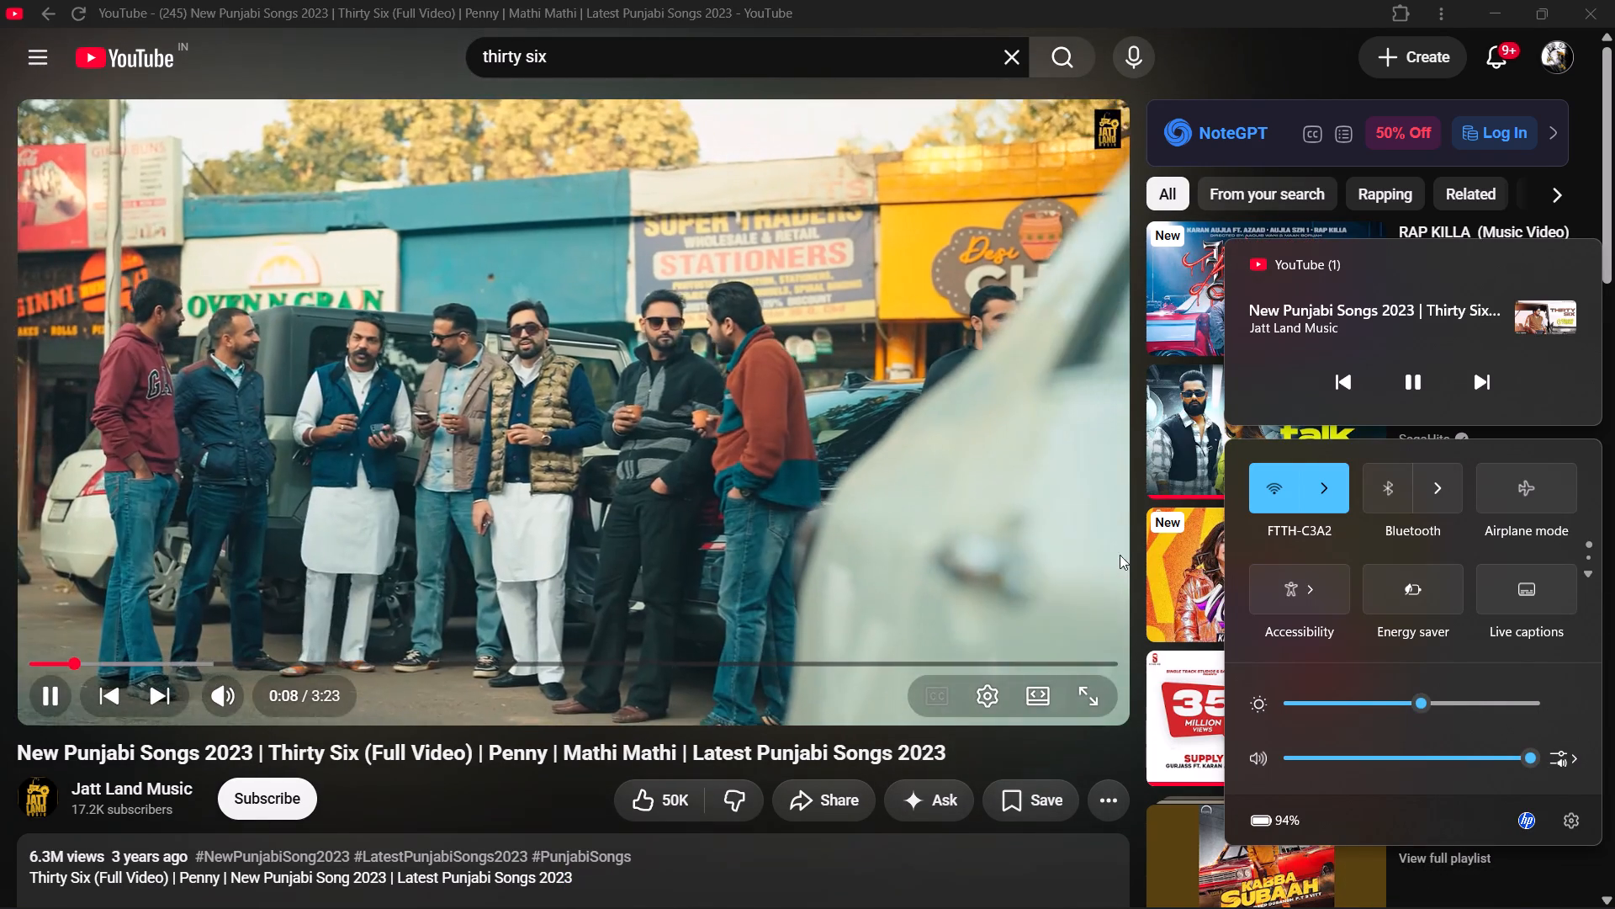
Turn on Bluetooth, check the CB-Fury Max headset in the device list, and return to the video page.
click(1381, 491)
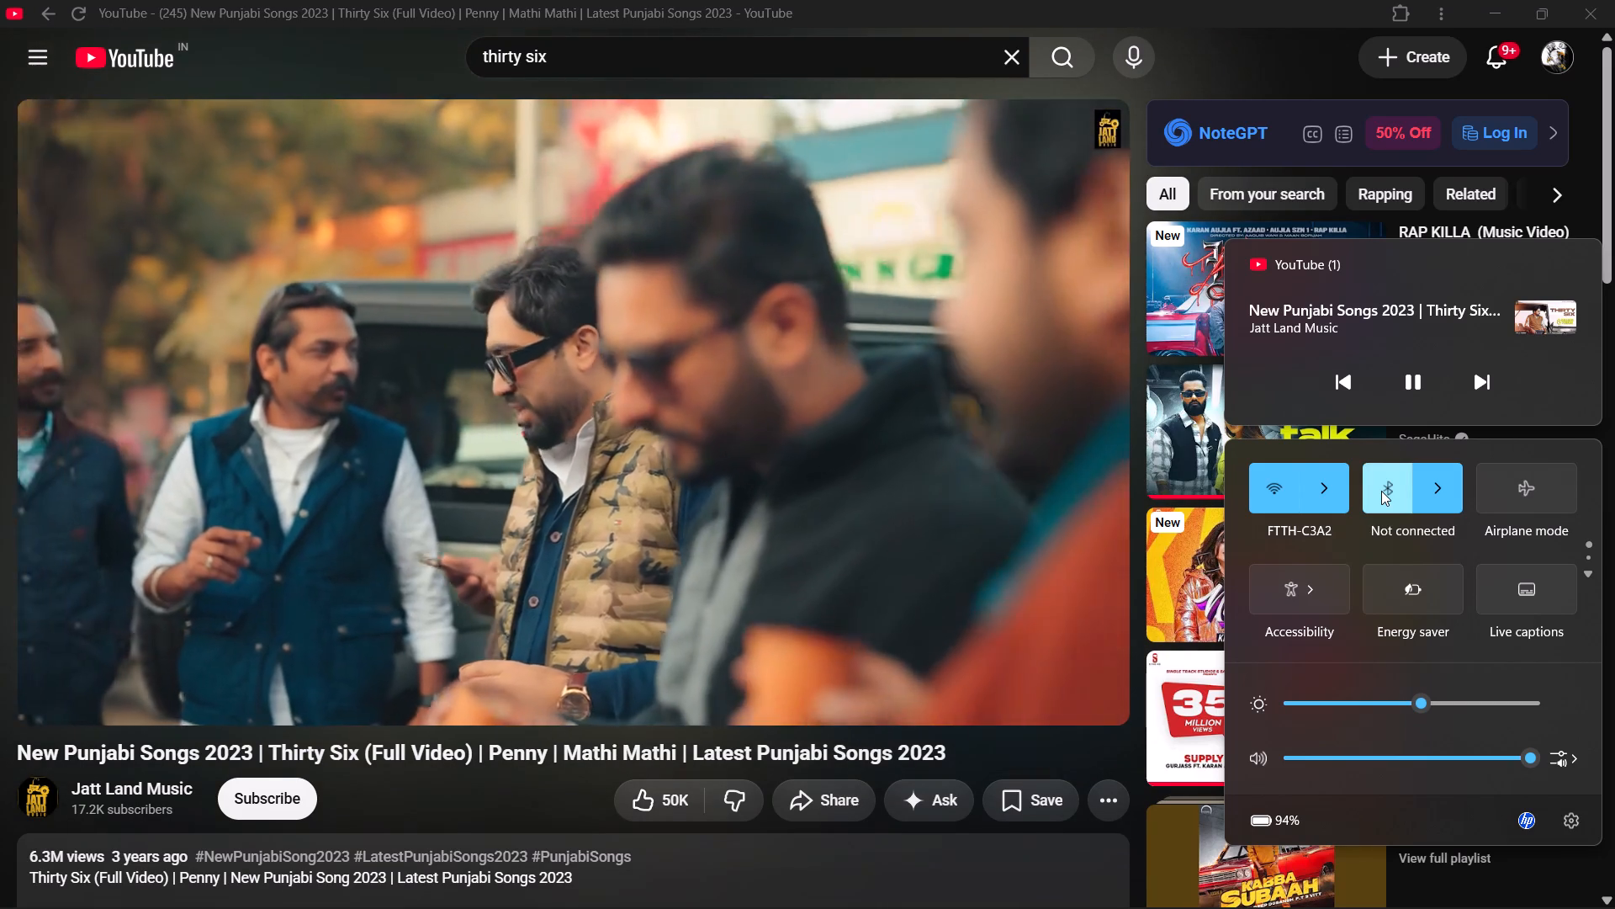
click(1461, 499)
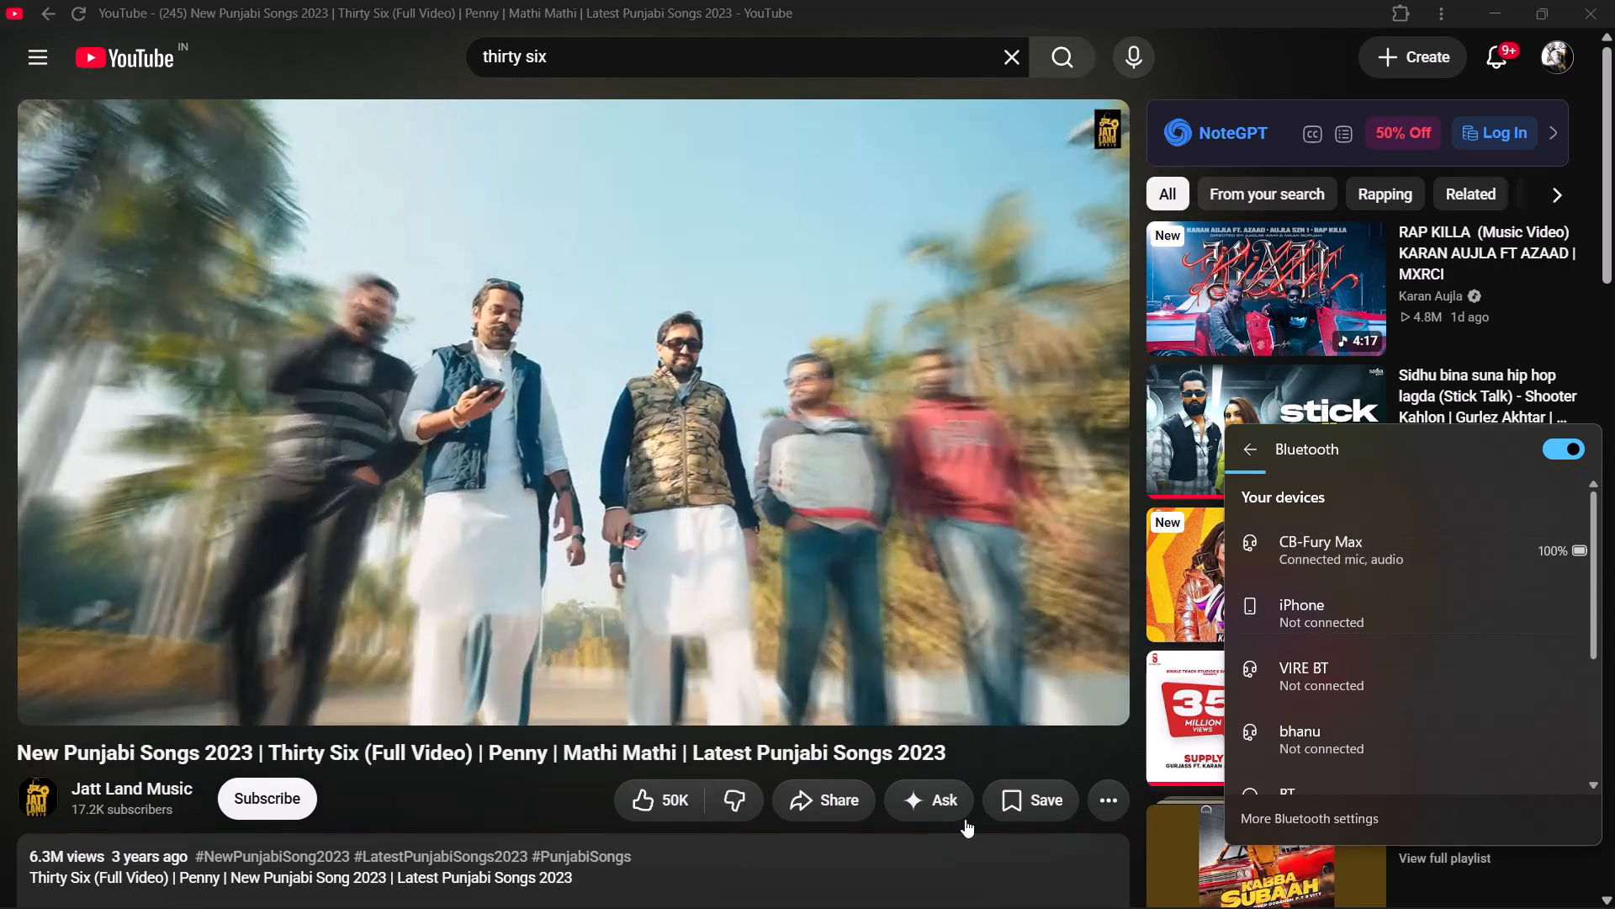
scroll(491, 781, down, 3)
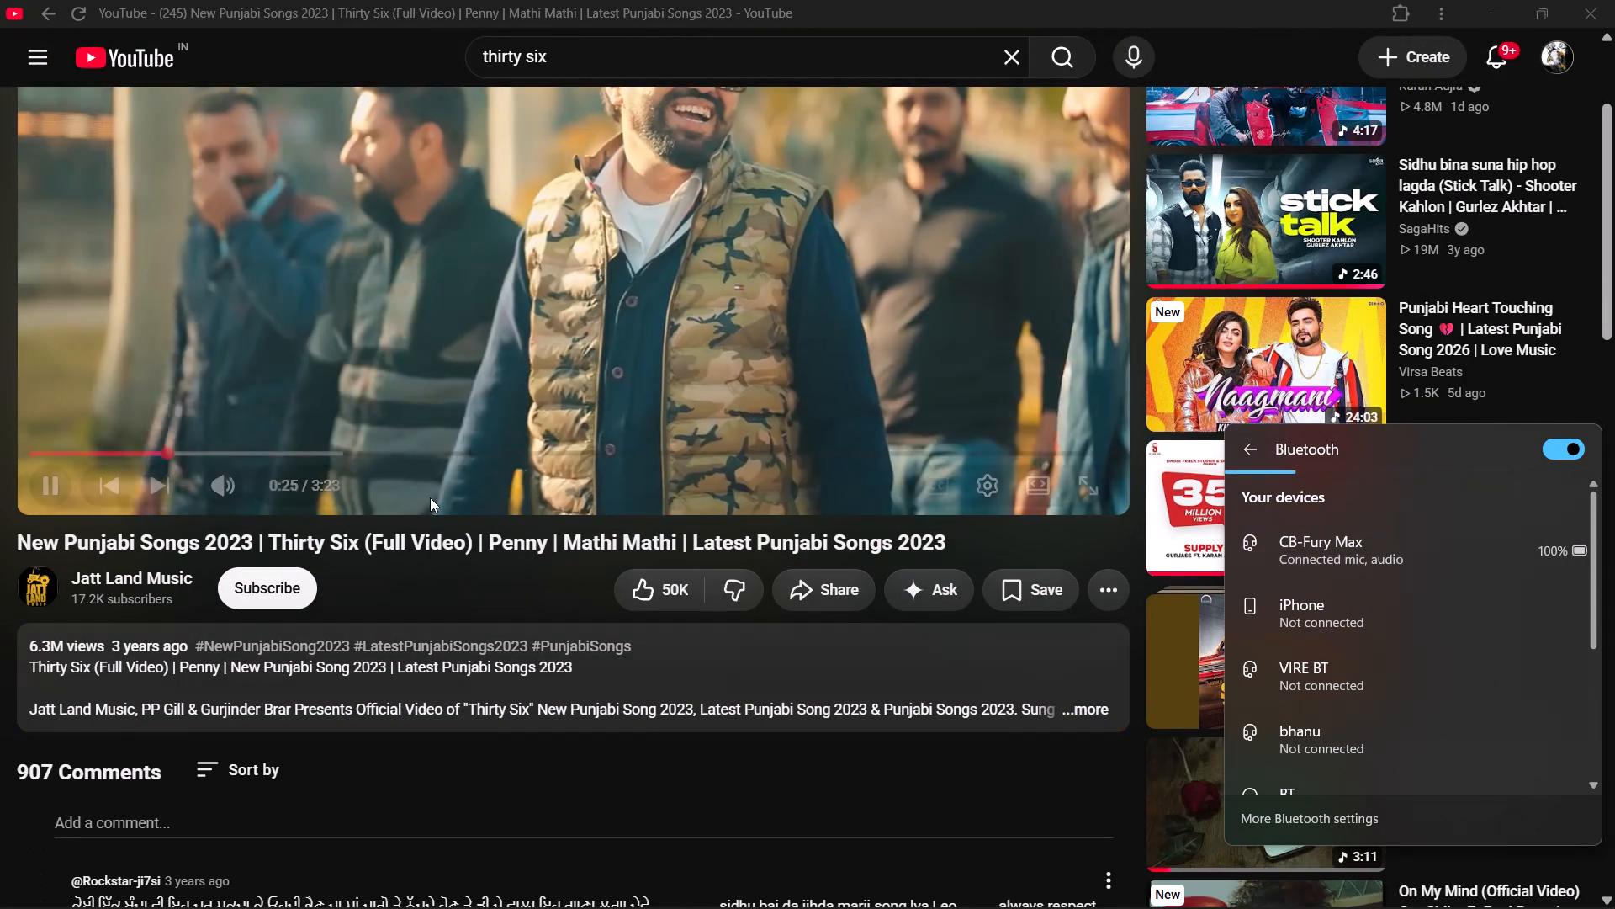
click(473, 608)
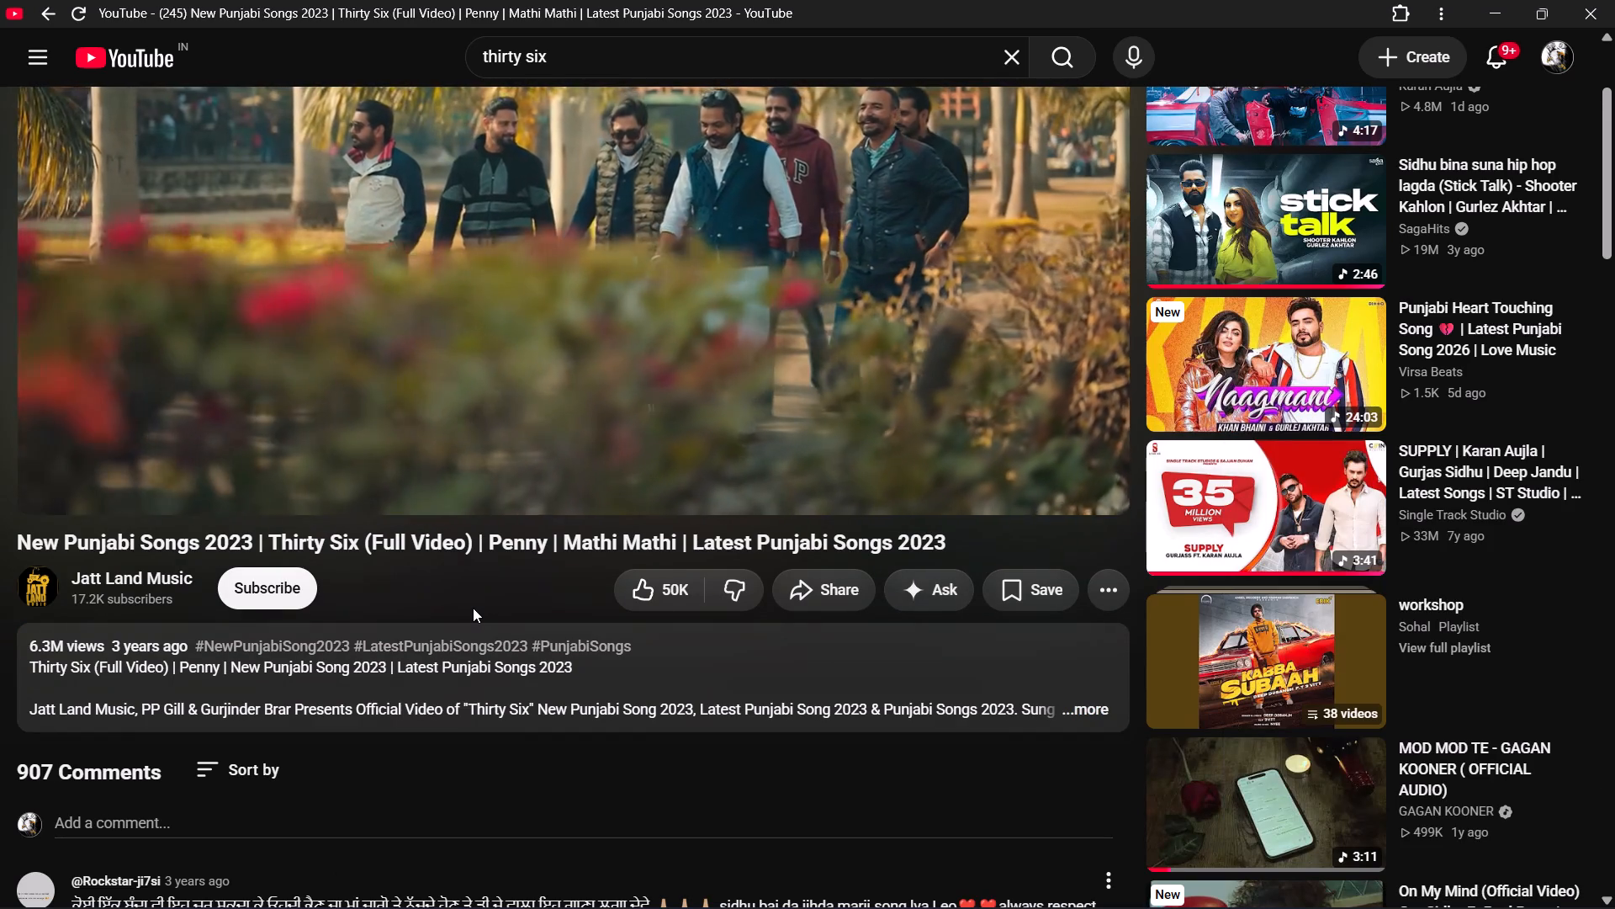
Pause the Thirty Six video and copy its share link.
key(space)
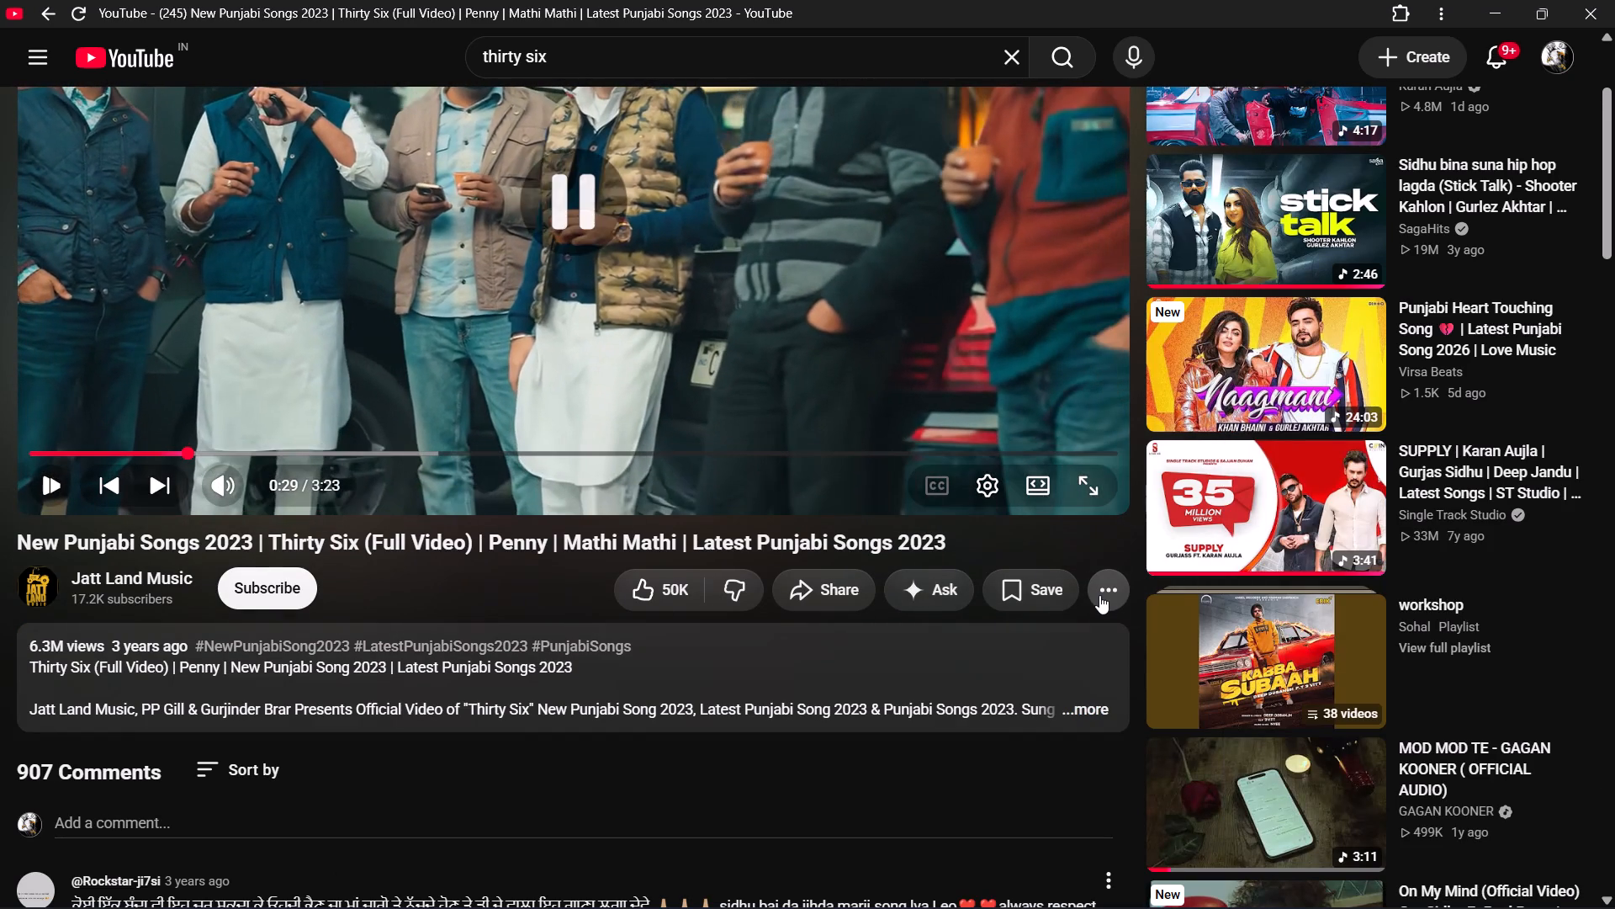
scroll(924, 688, up, 2)
scroll(898, 700, down, 3)
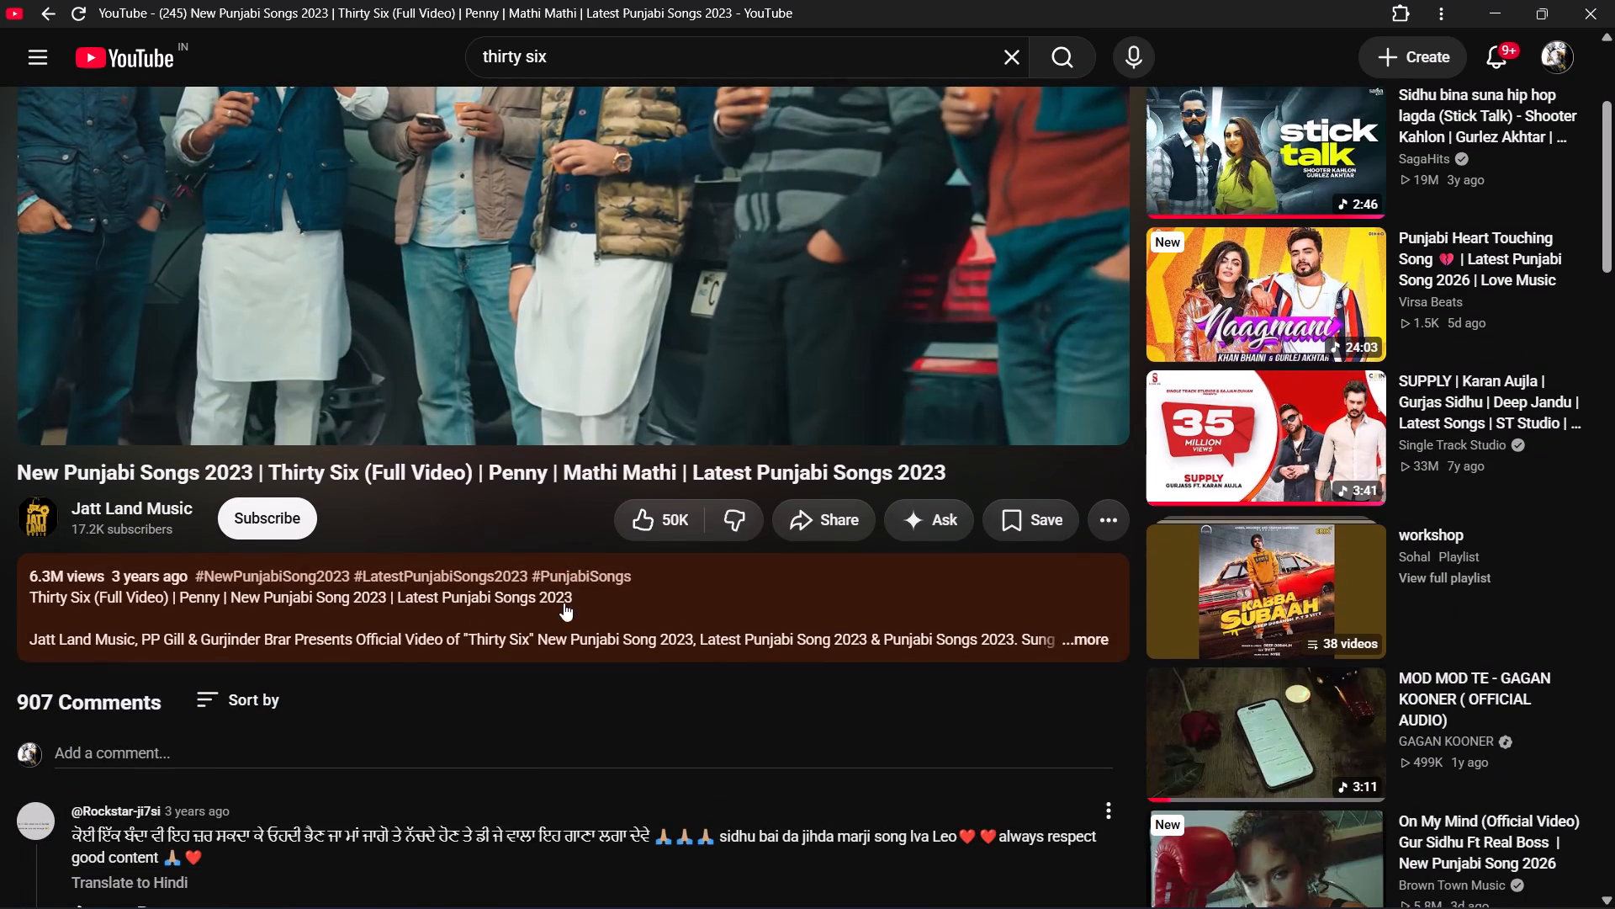
click(1119, 526)
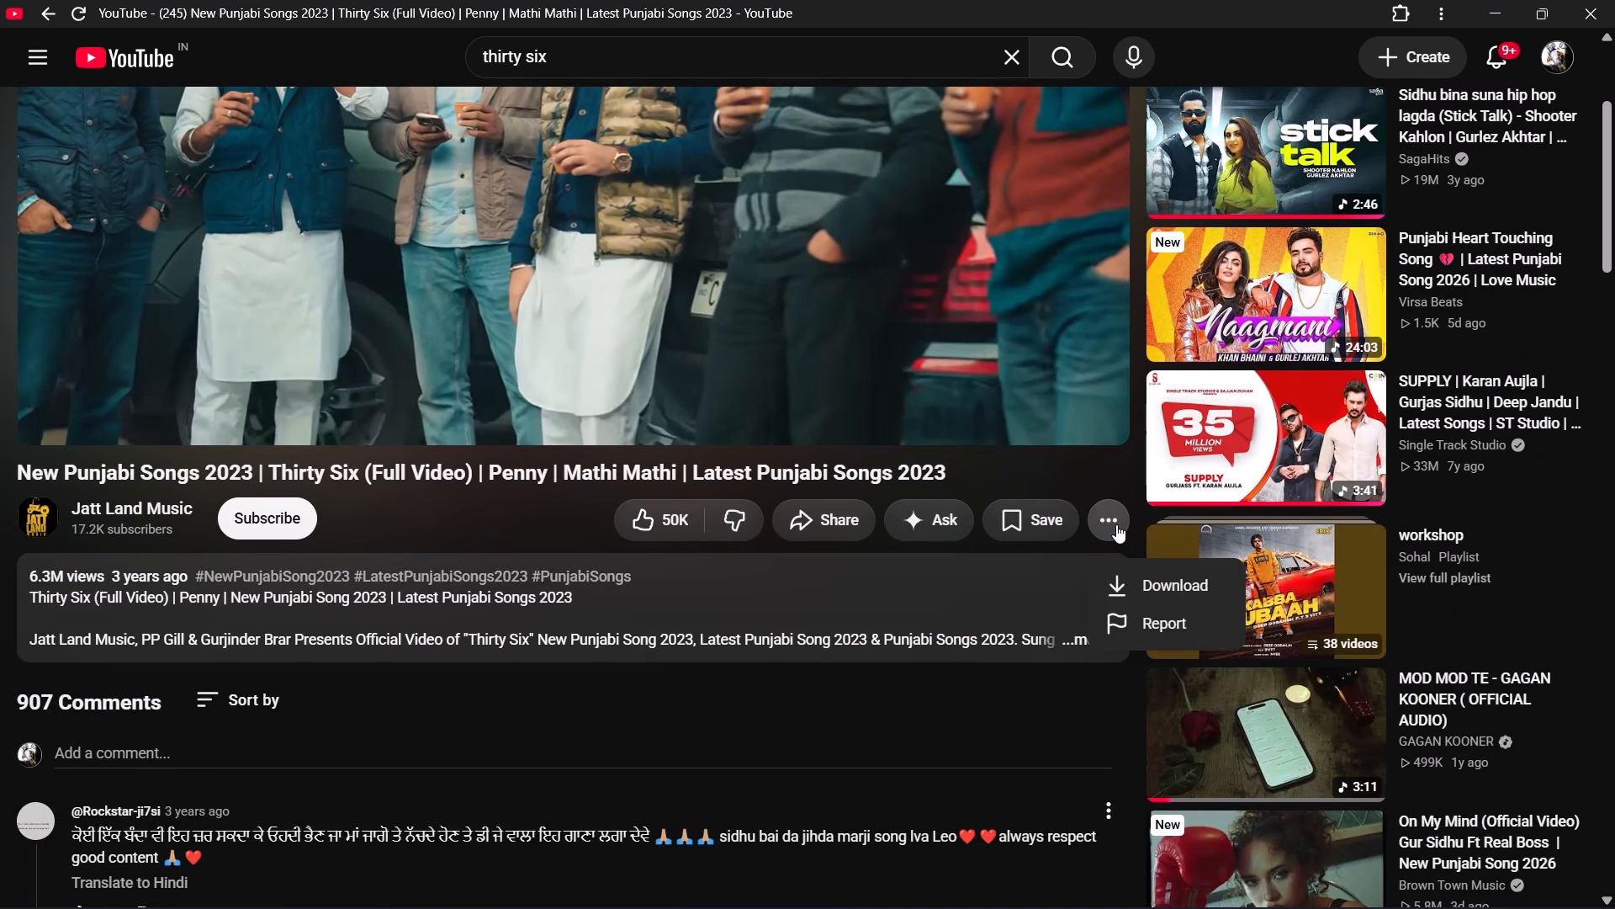
scroll(691, 655, up, 7)
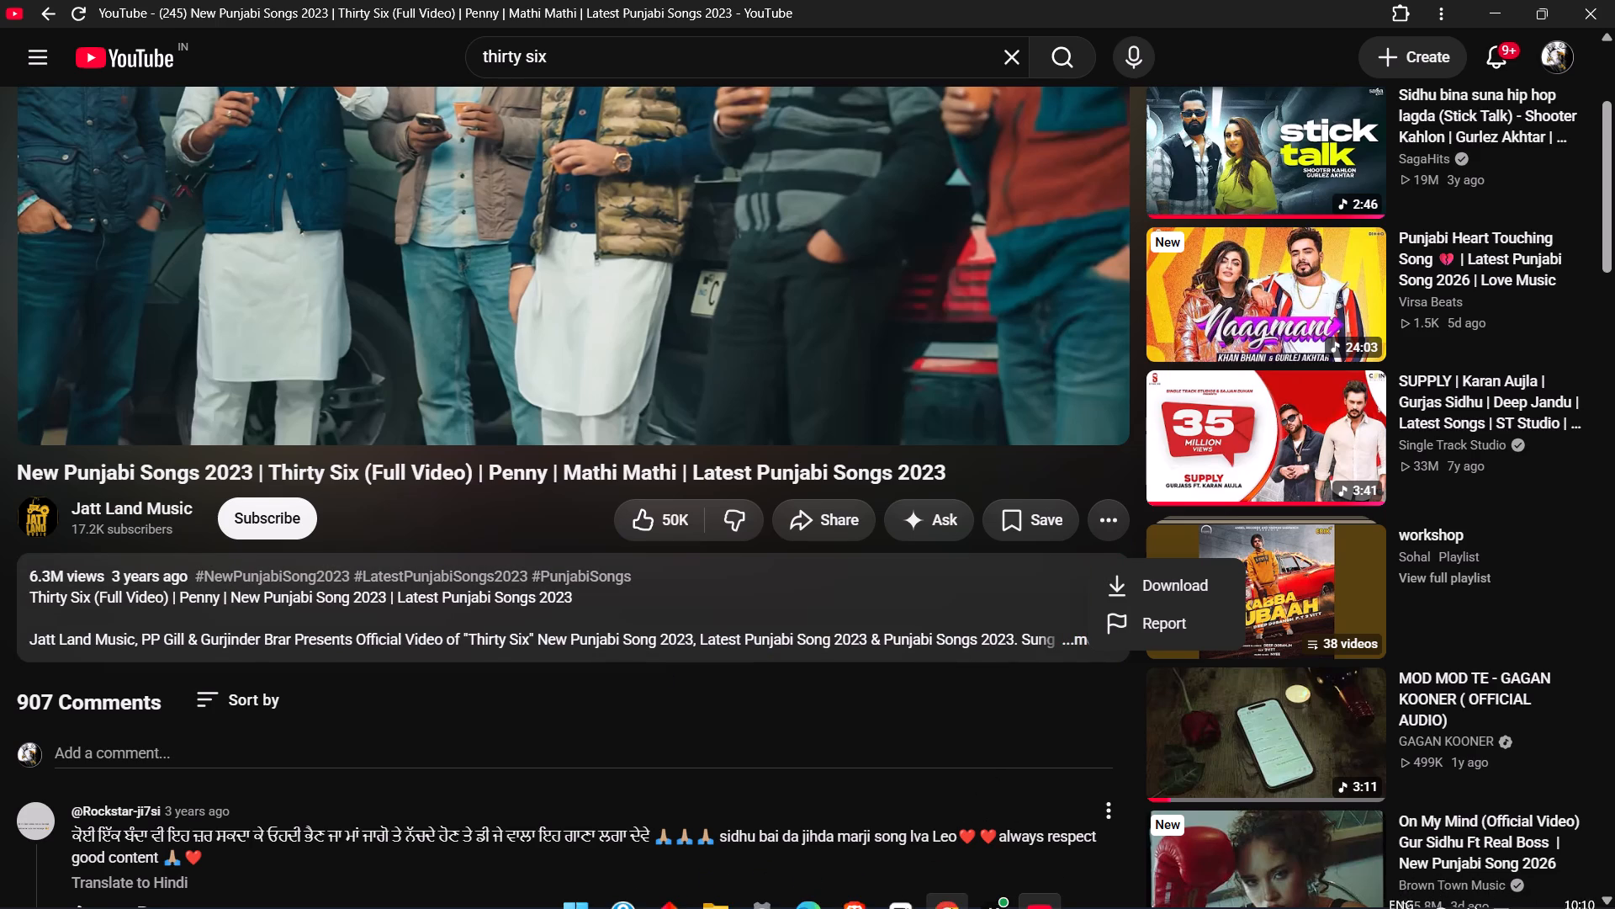
scroll(205, 488, up, 2)
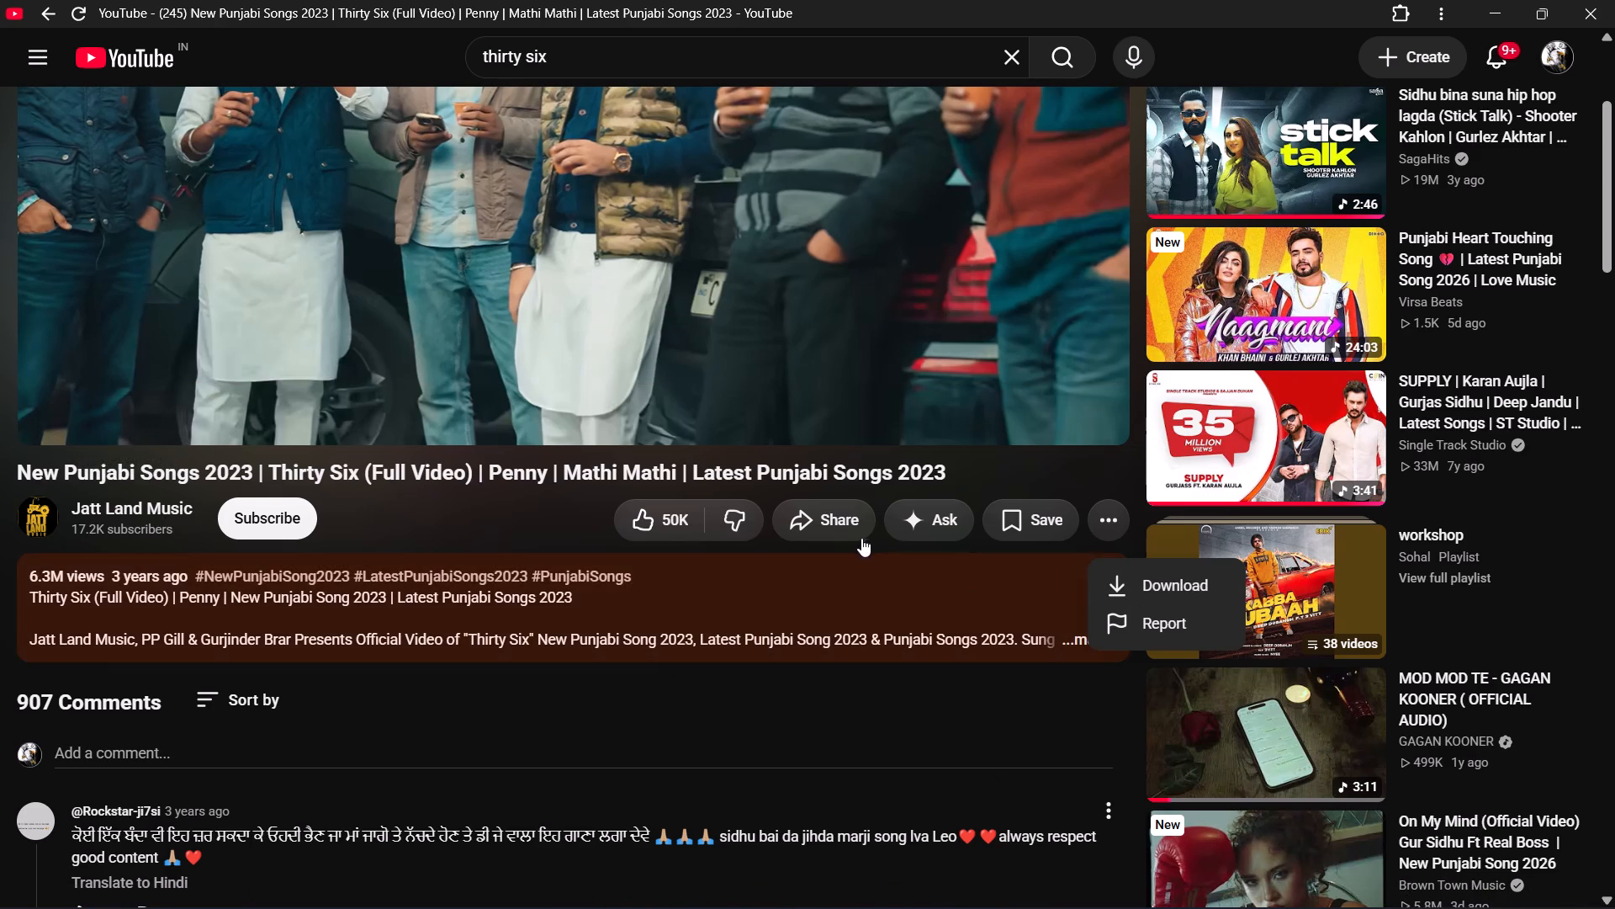
click(845, 526)
click(972, 584)
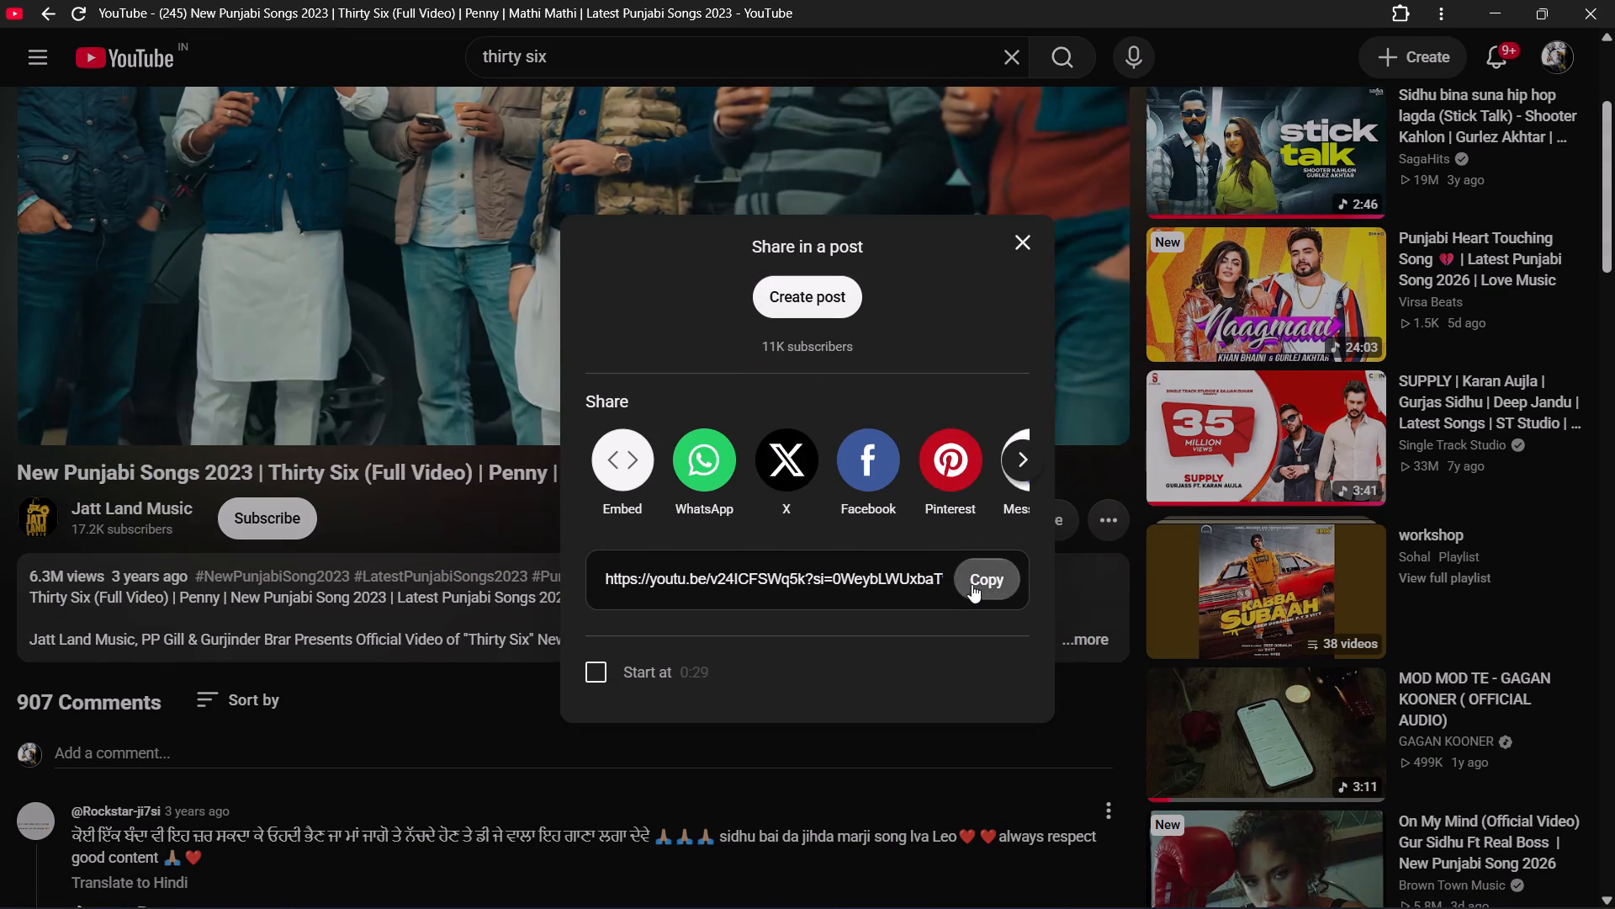
click(997, 244)
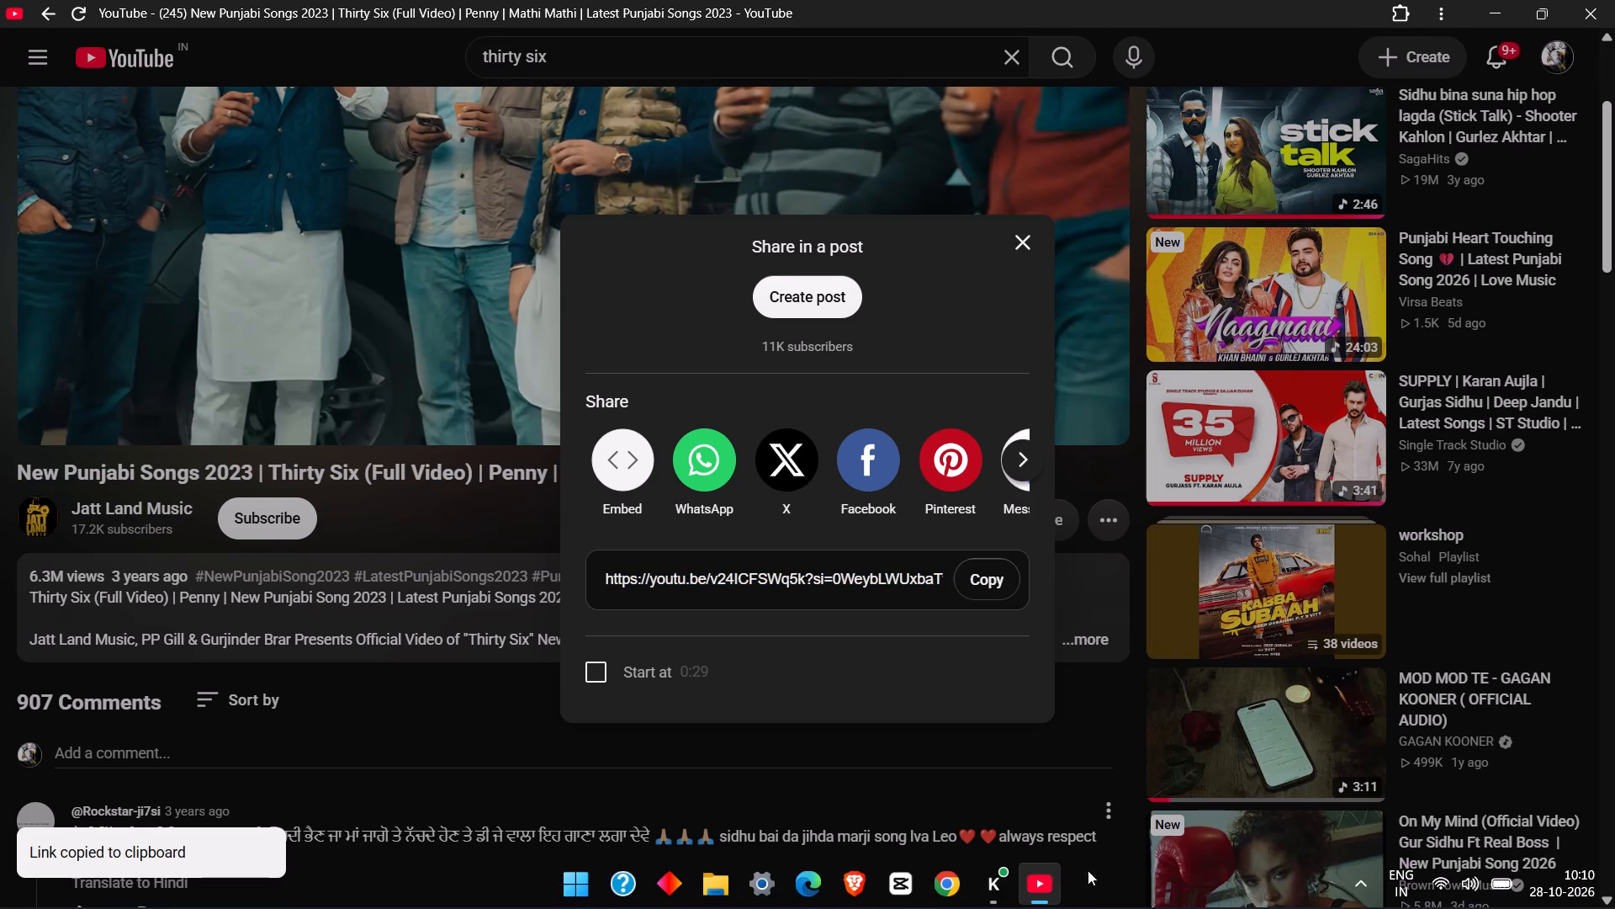
Switch to the main Chrome browser window and close the What's New page.
click(945, 881)
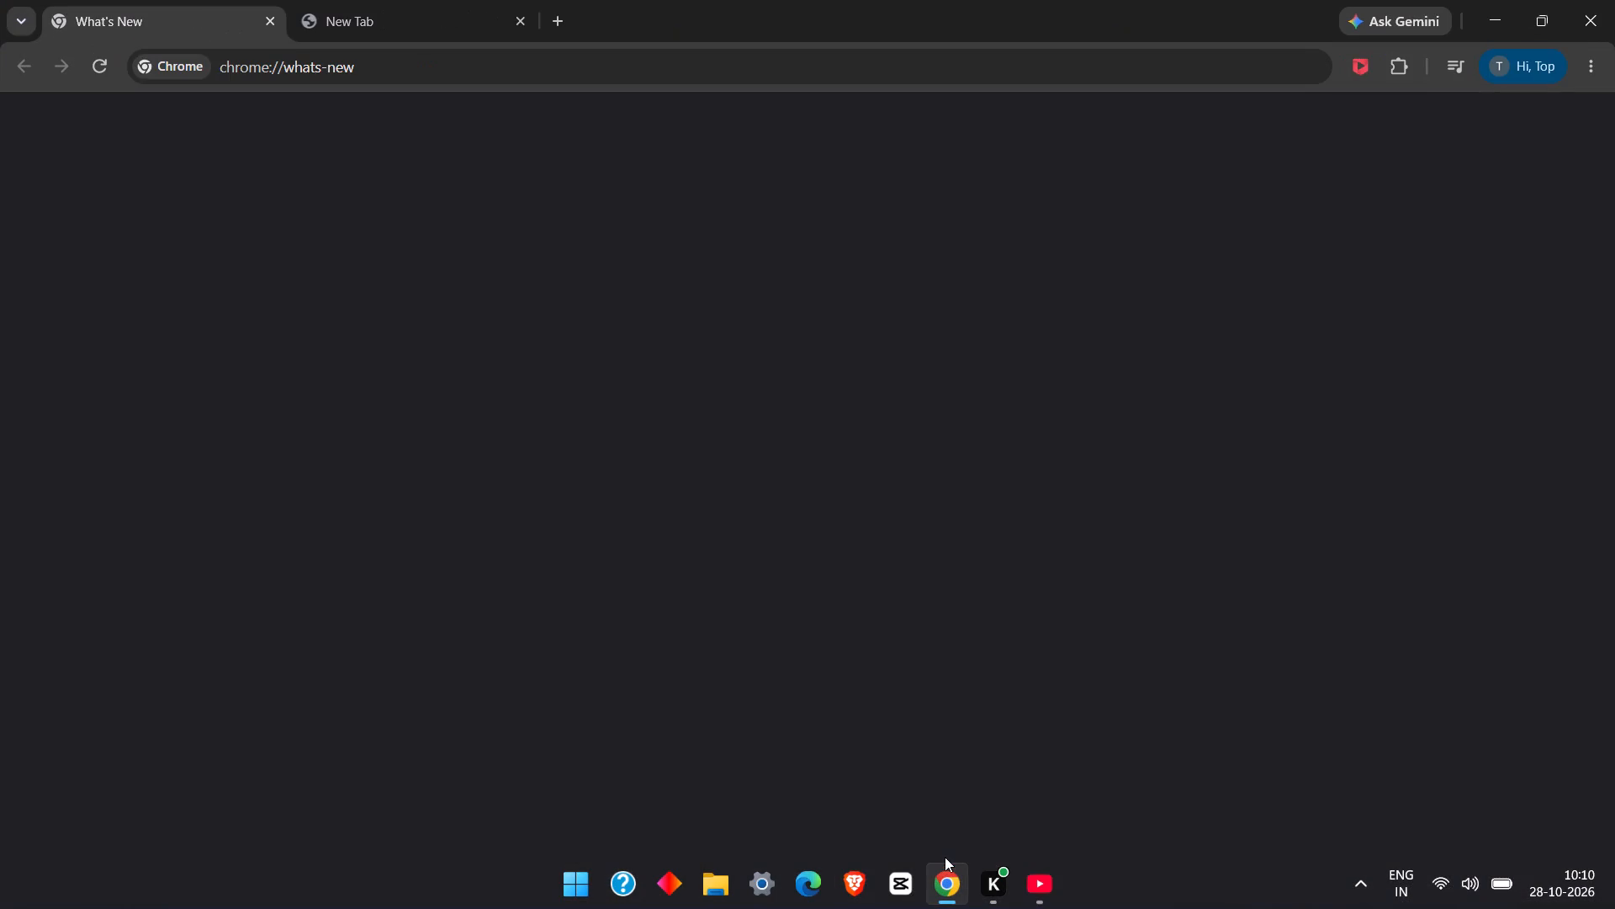
click(263, 30)
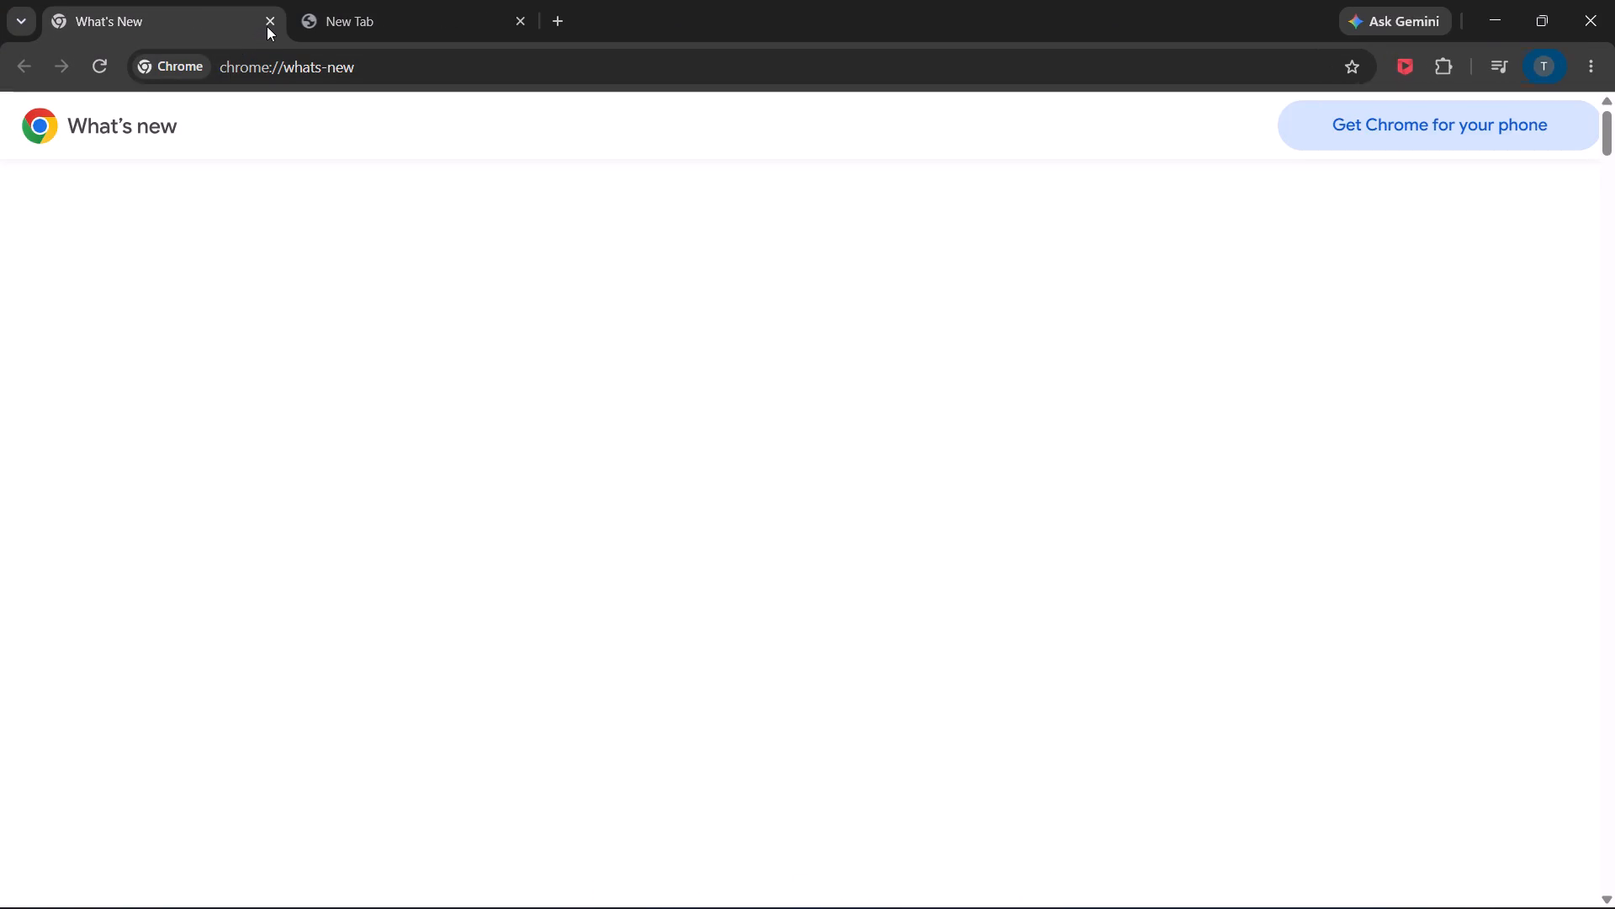
click(267, 23)
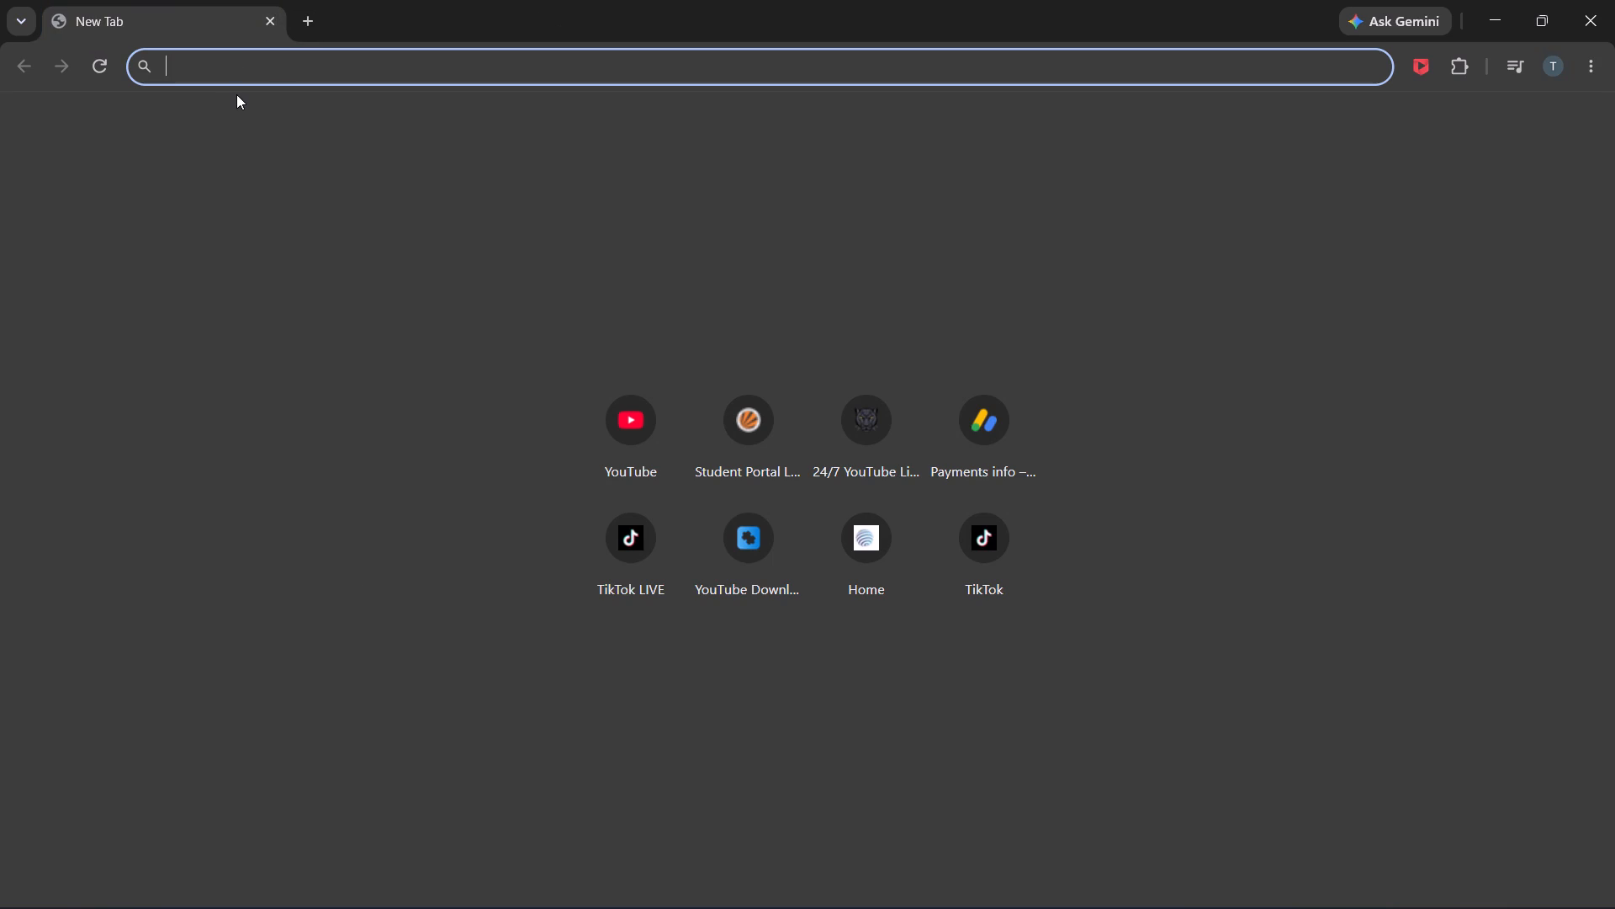
Search the web for "yt song downloader mp3" and open EasyConv's YouTube to MP3 tool.
key(y)
click(257, 119)
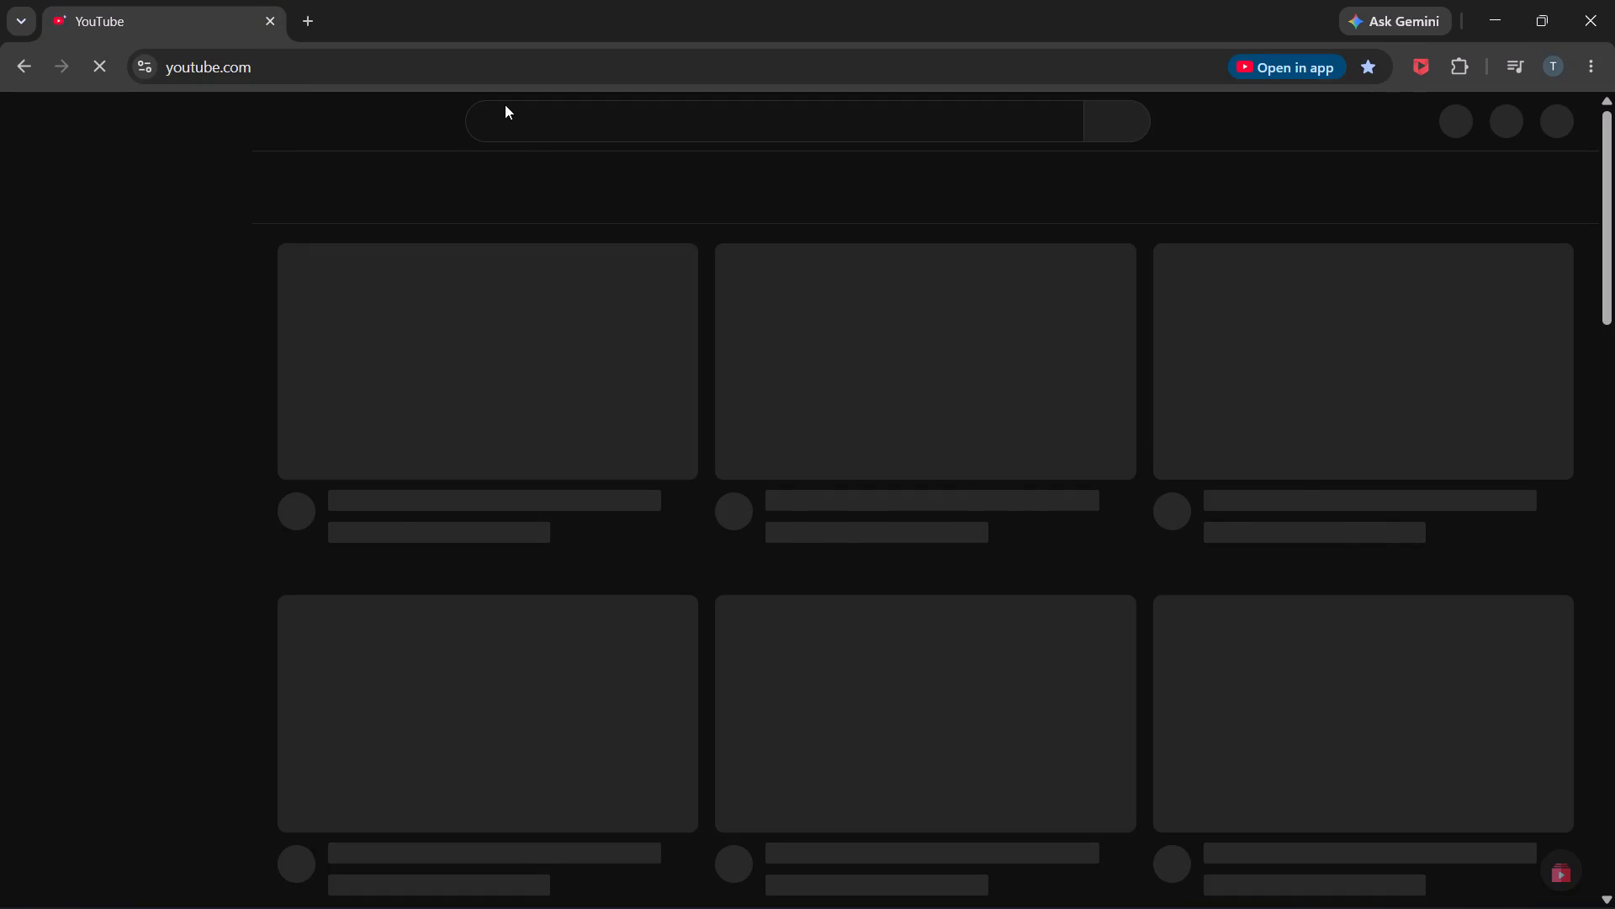
click(342, 66)
key(y)
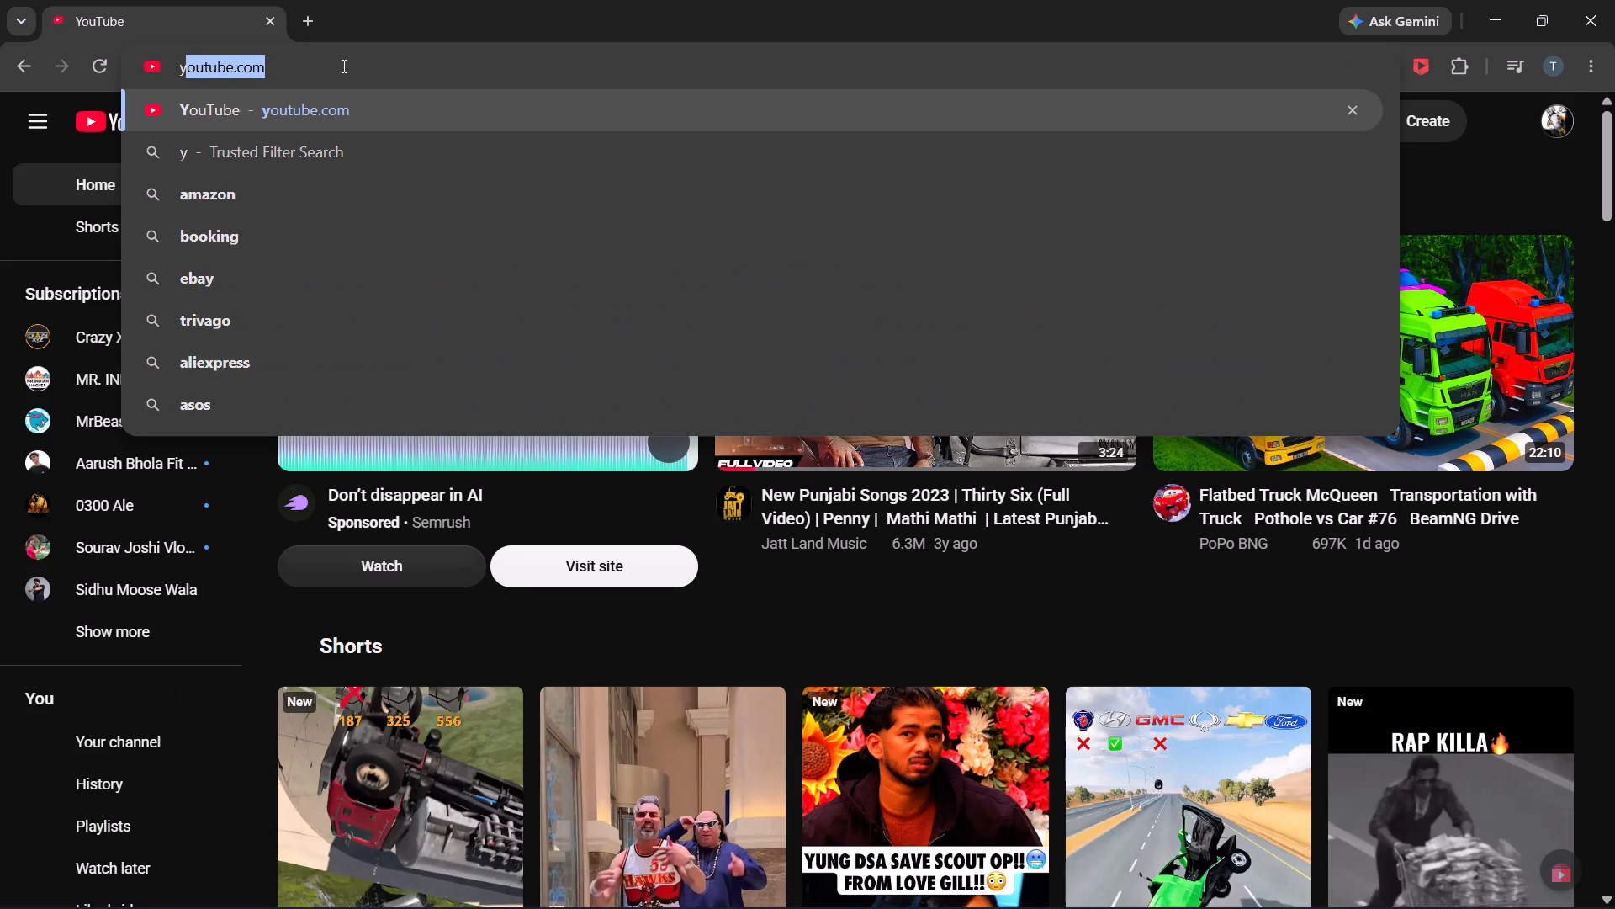
key(t)
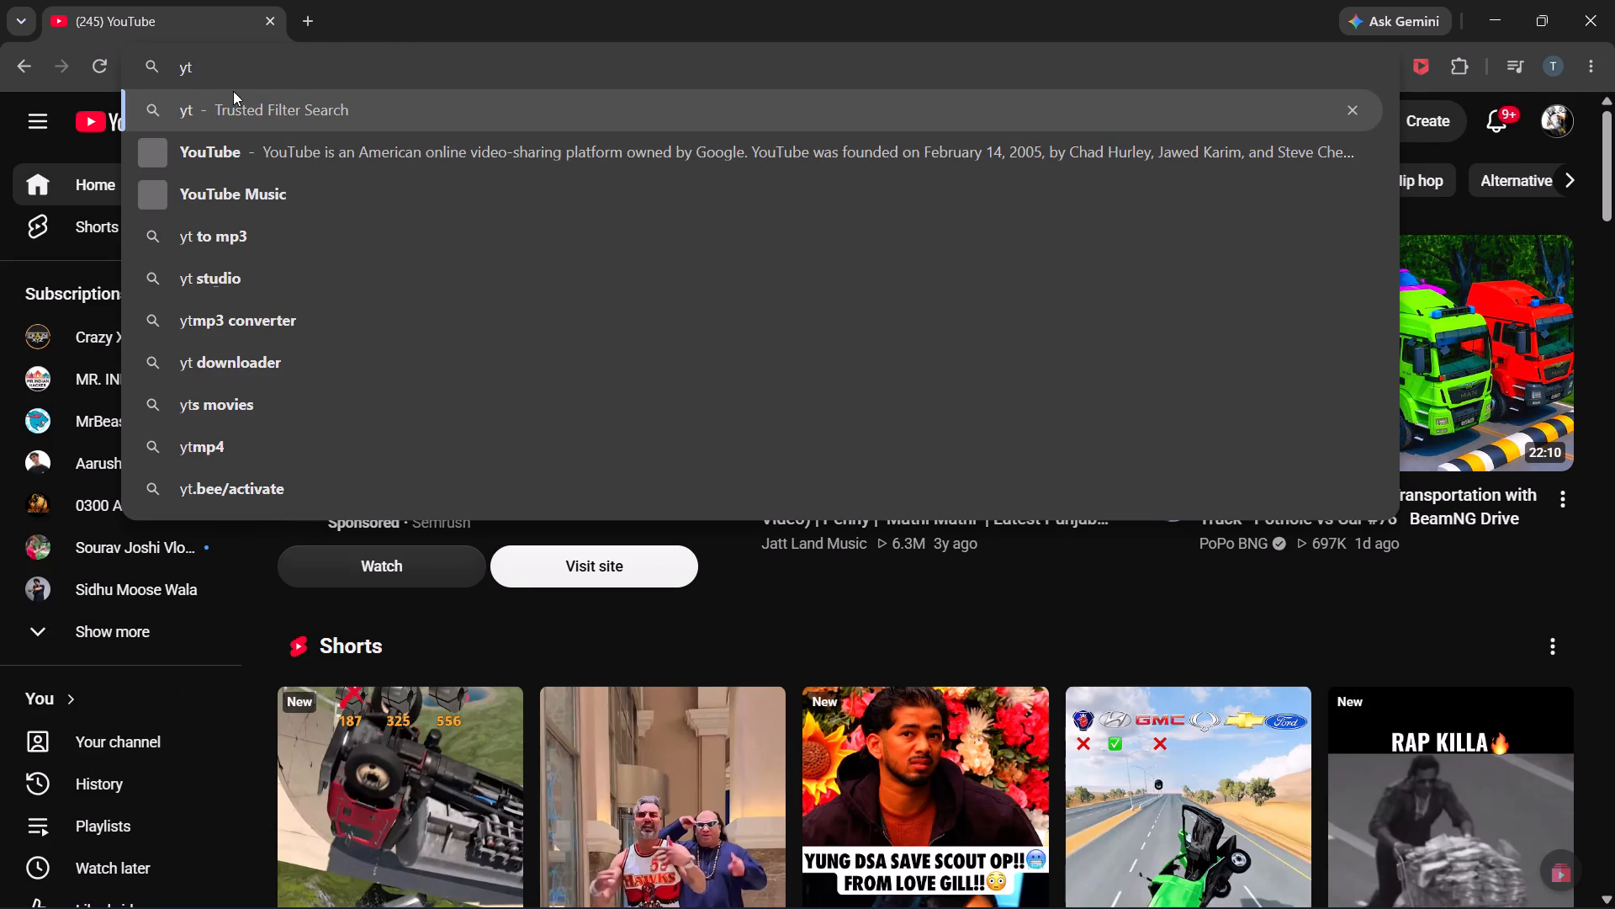
click(227, 107)
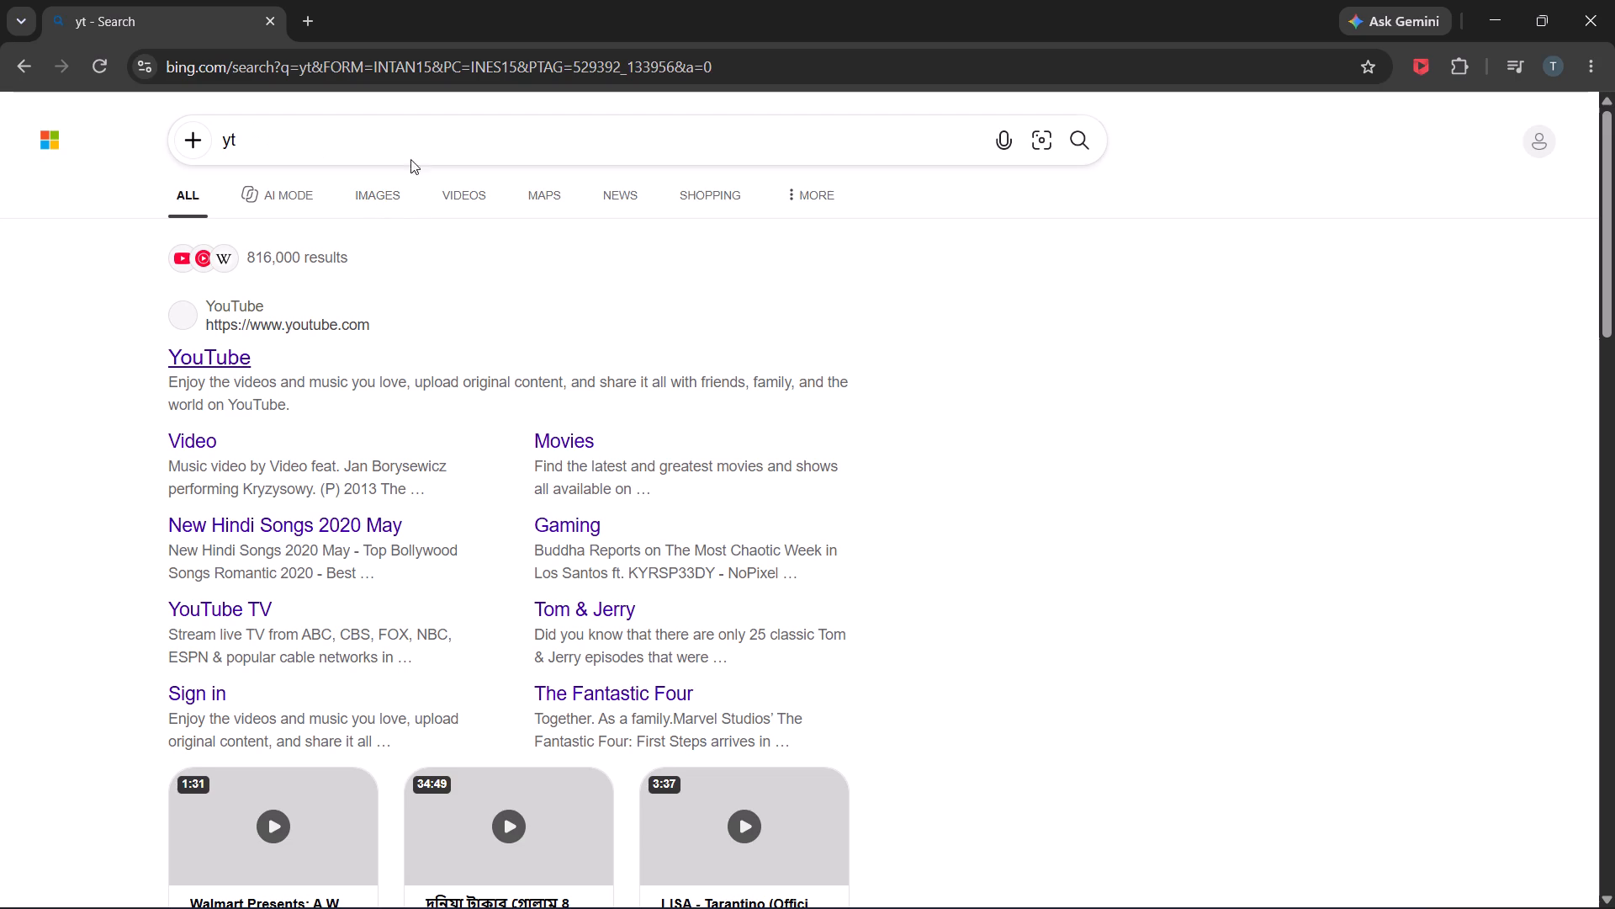
click(401, 151)
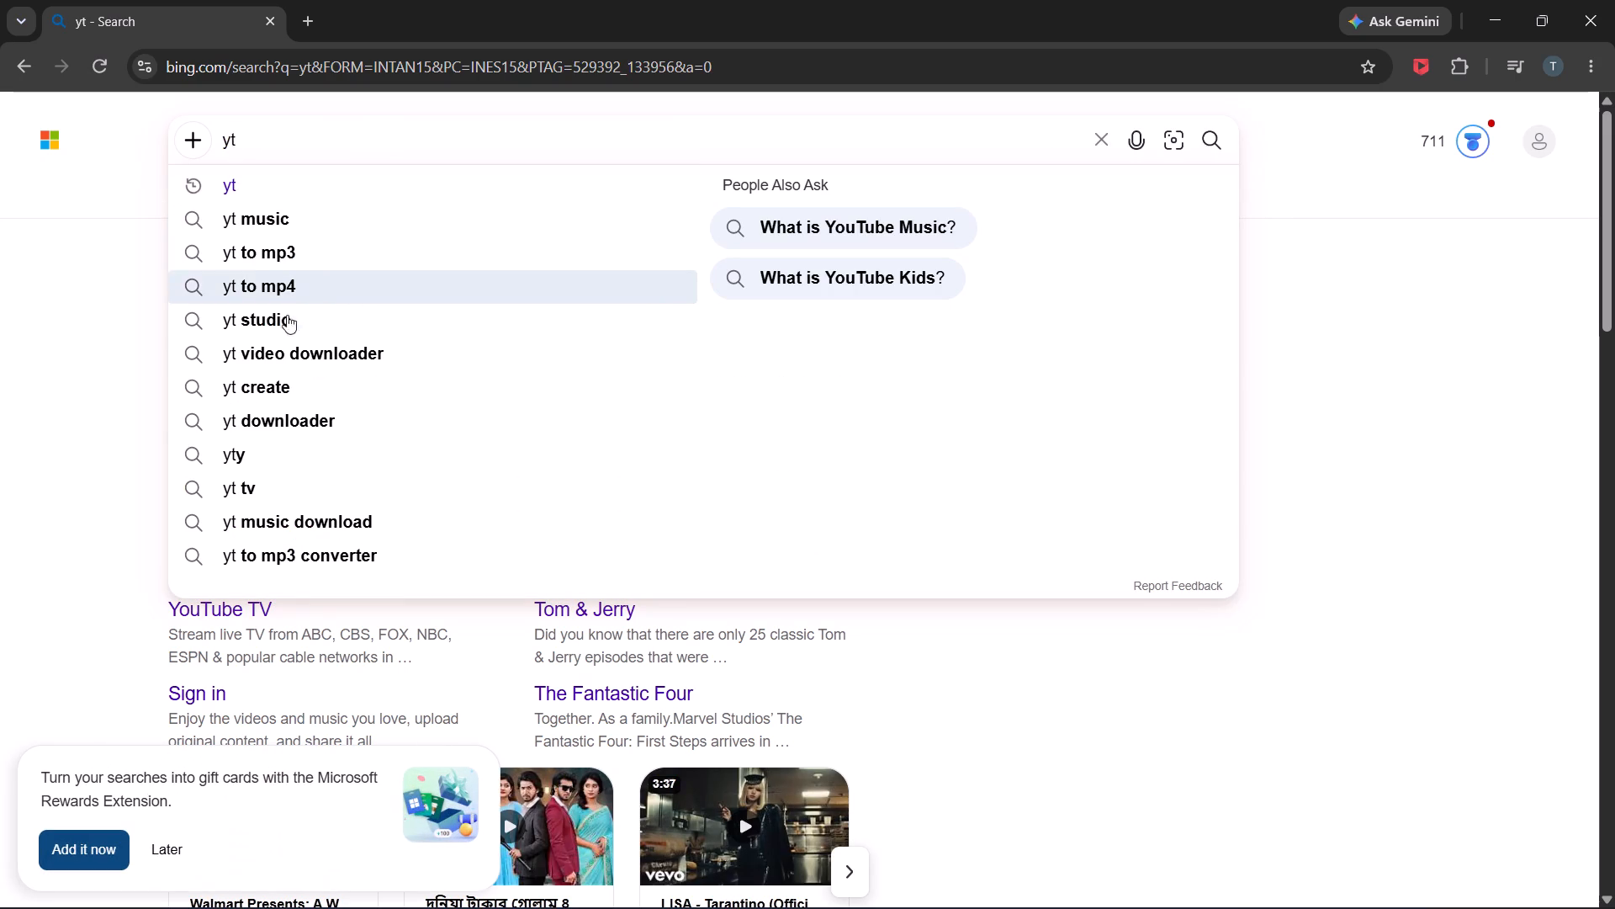
key(b)
key(BackSpace)
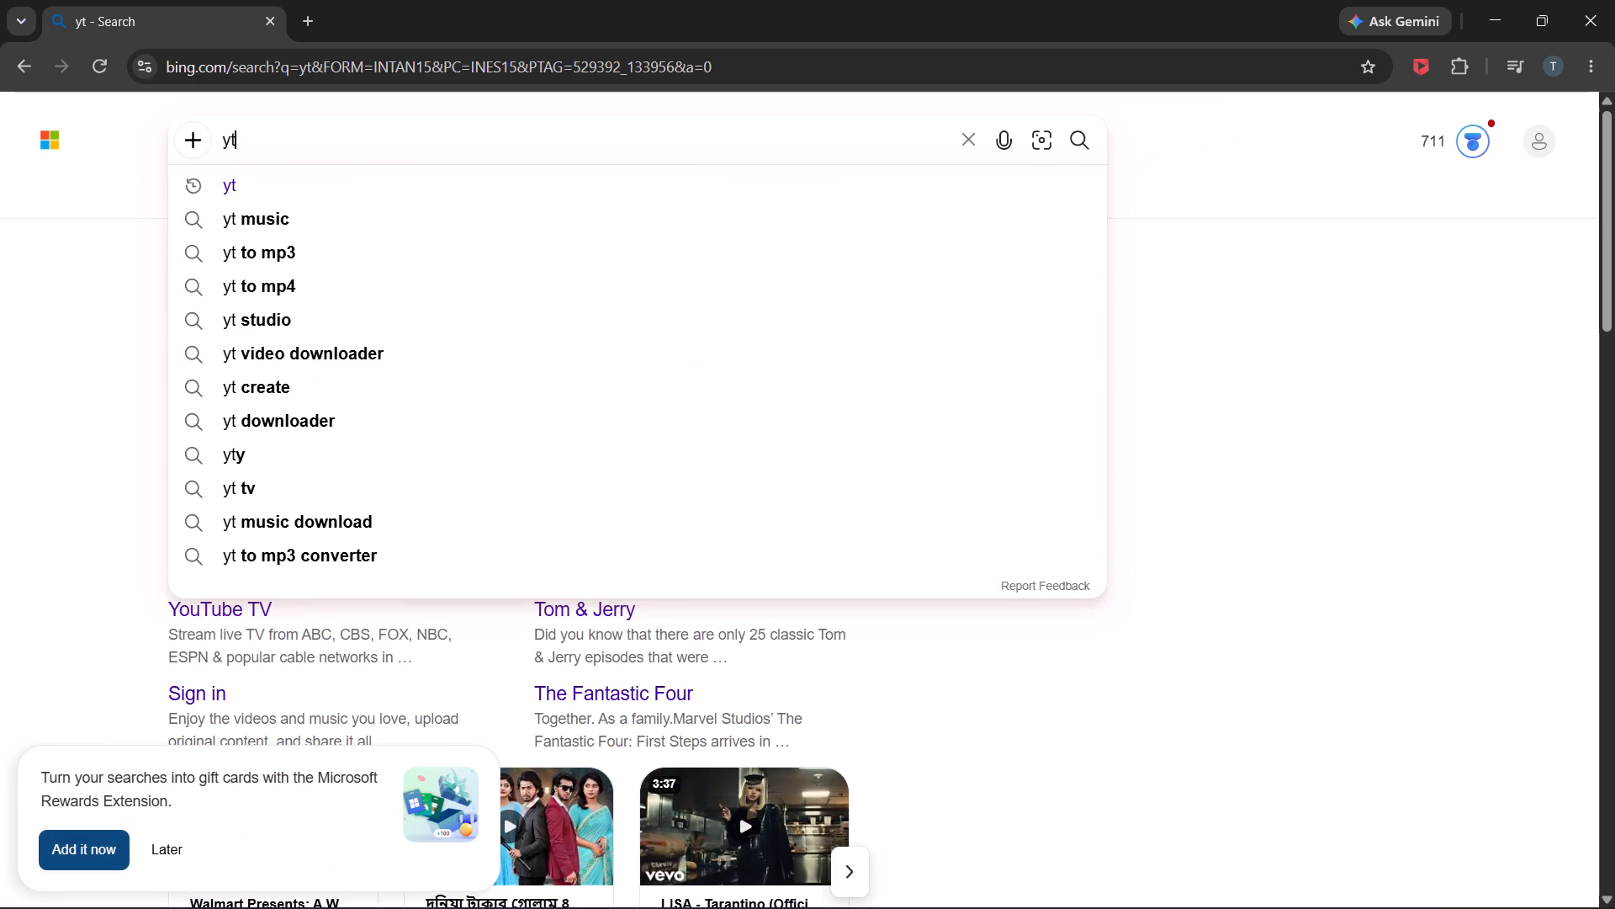
key(space)
click(342, 181)
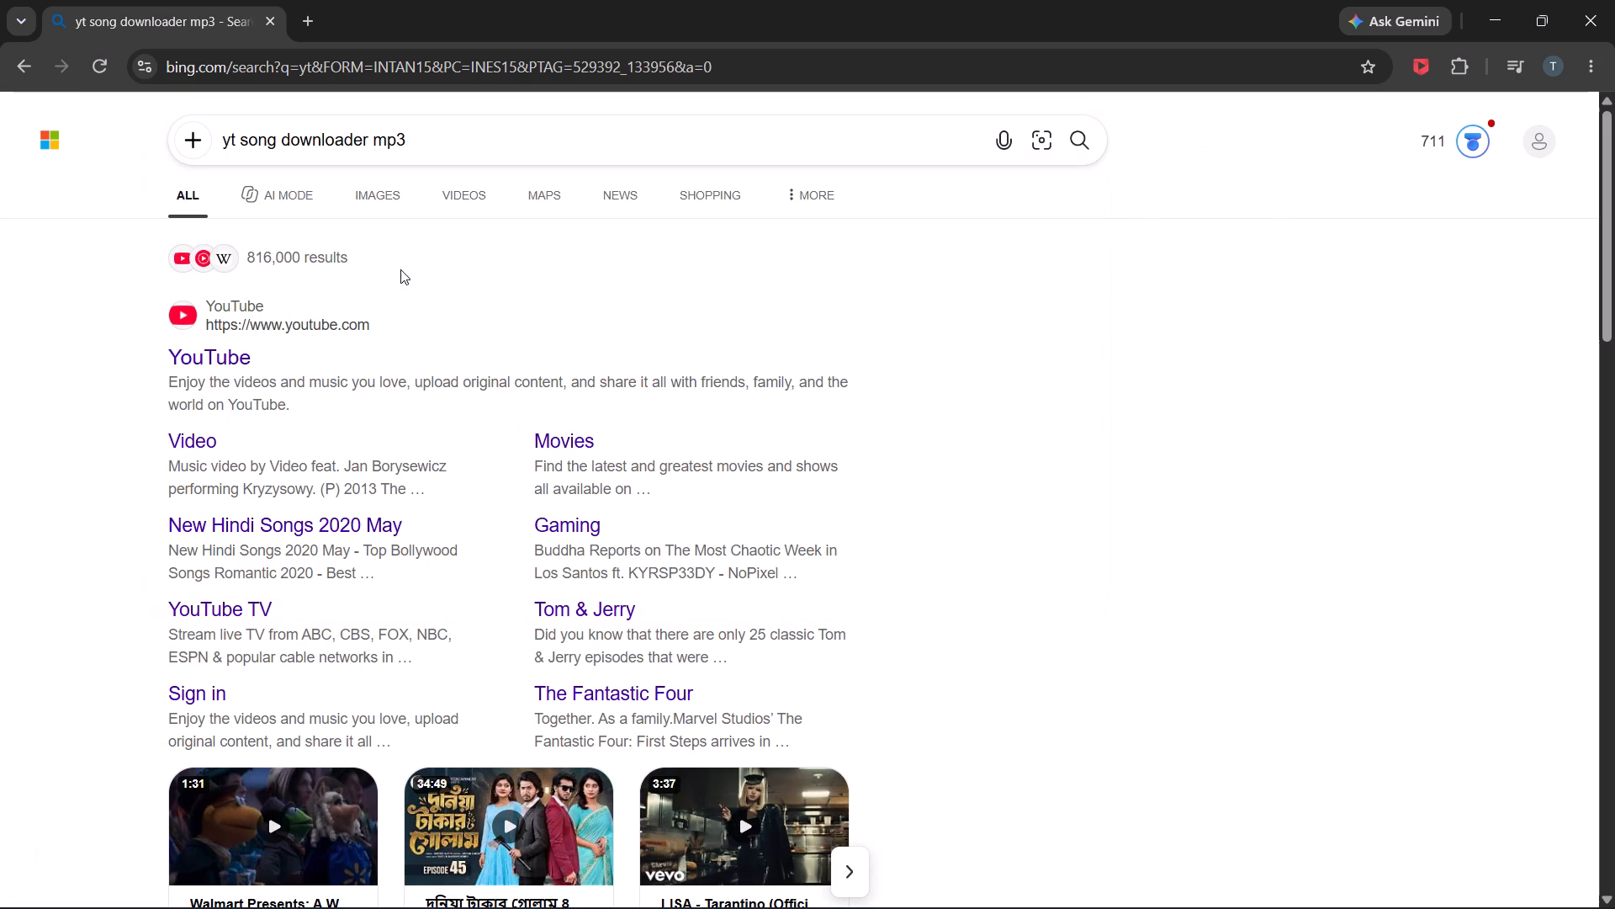
click(276, 382)
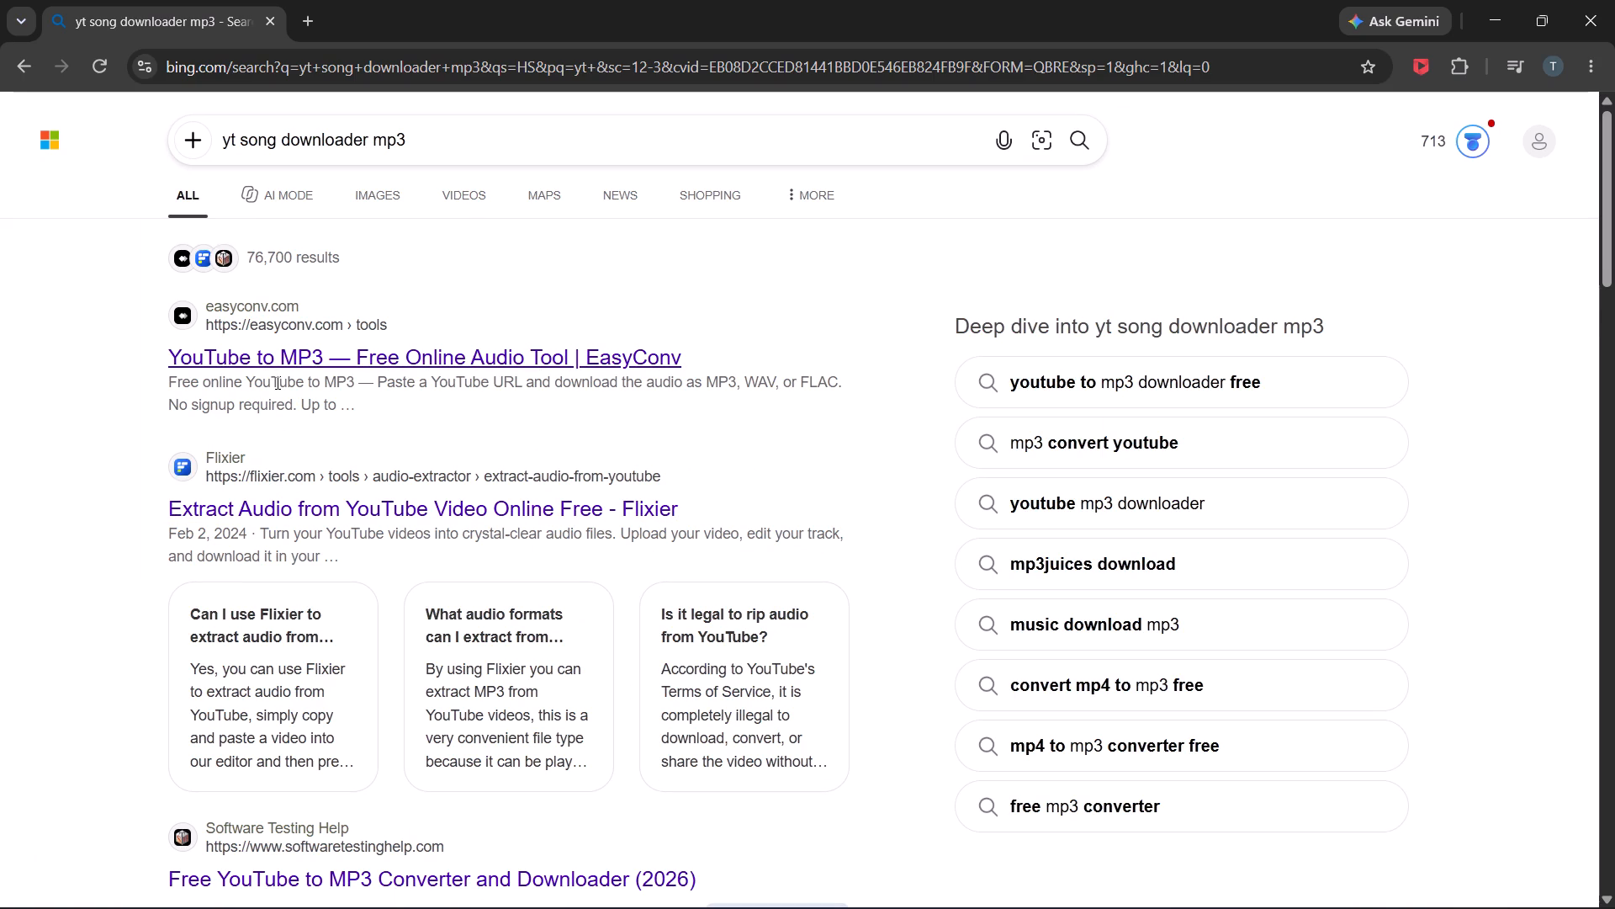
click(339, 354)
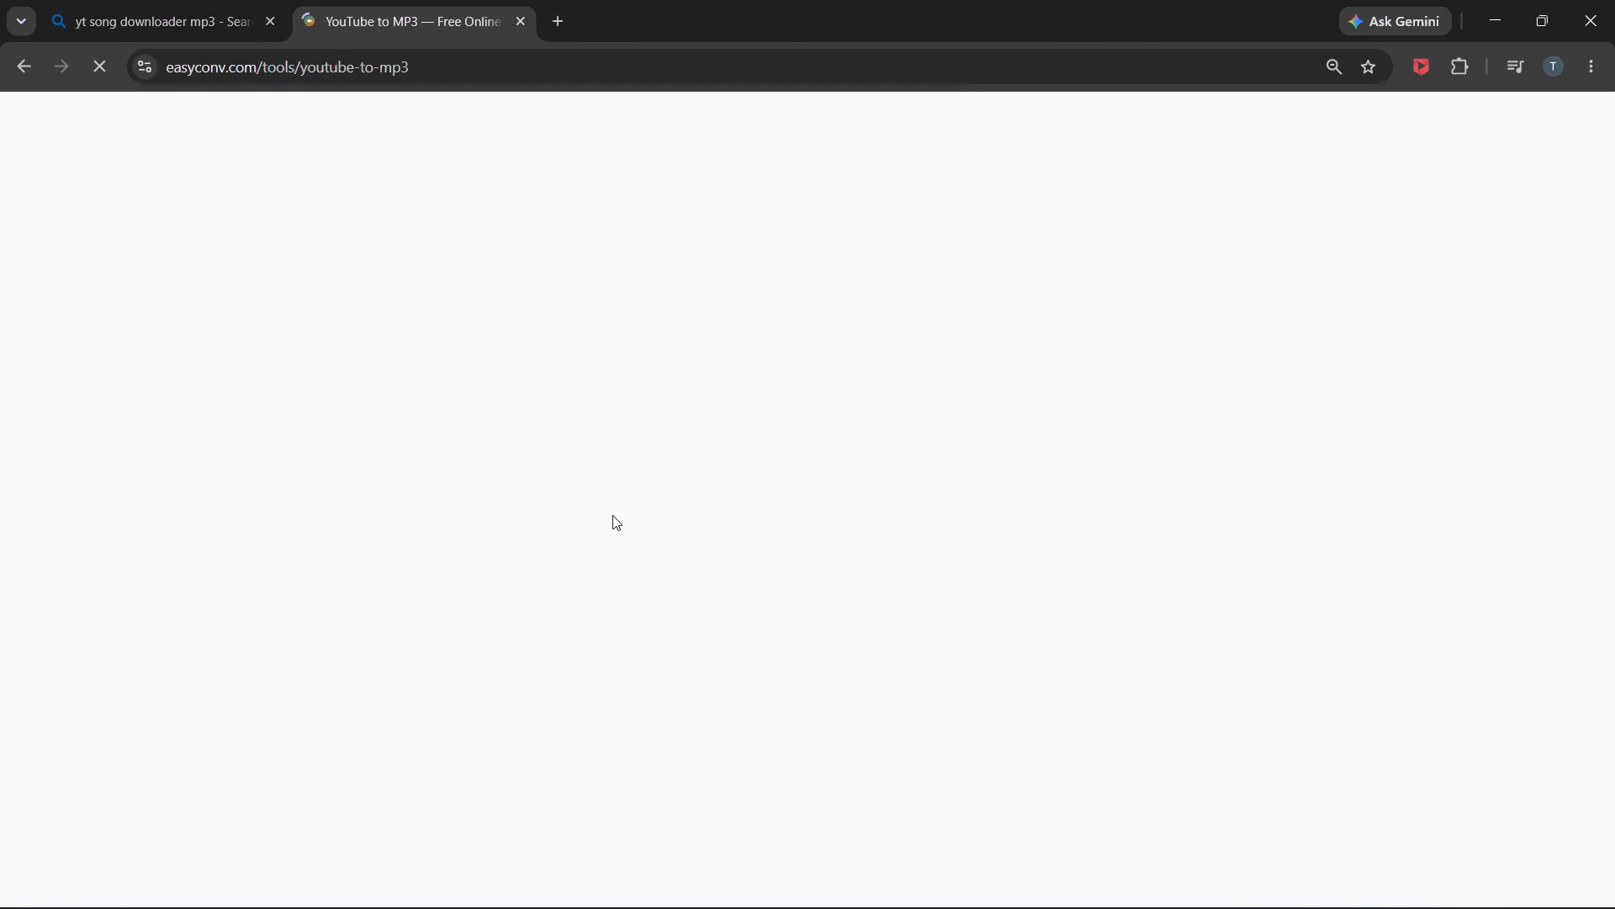
Enter the copied video link in EasyConv, set the bitrate to 320k and start the MP3 download and conversion.
scroll(851, 577, down, 2)
click(712, 509)
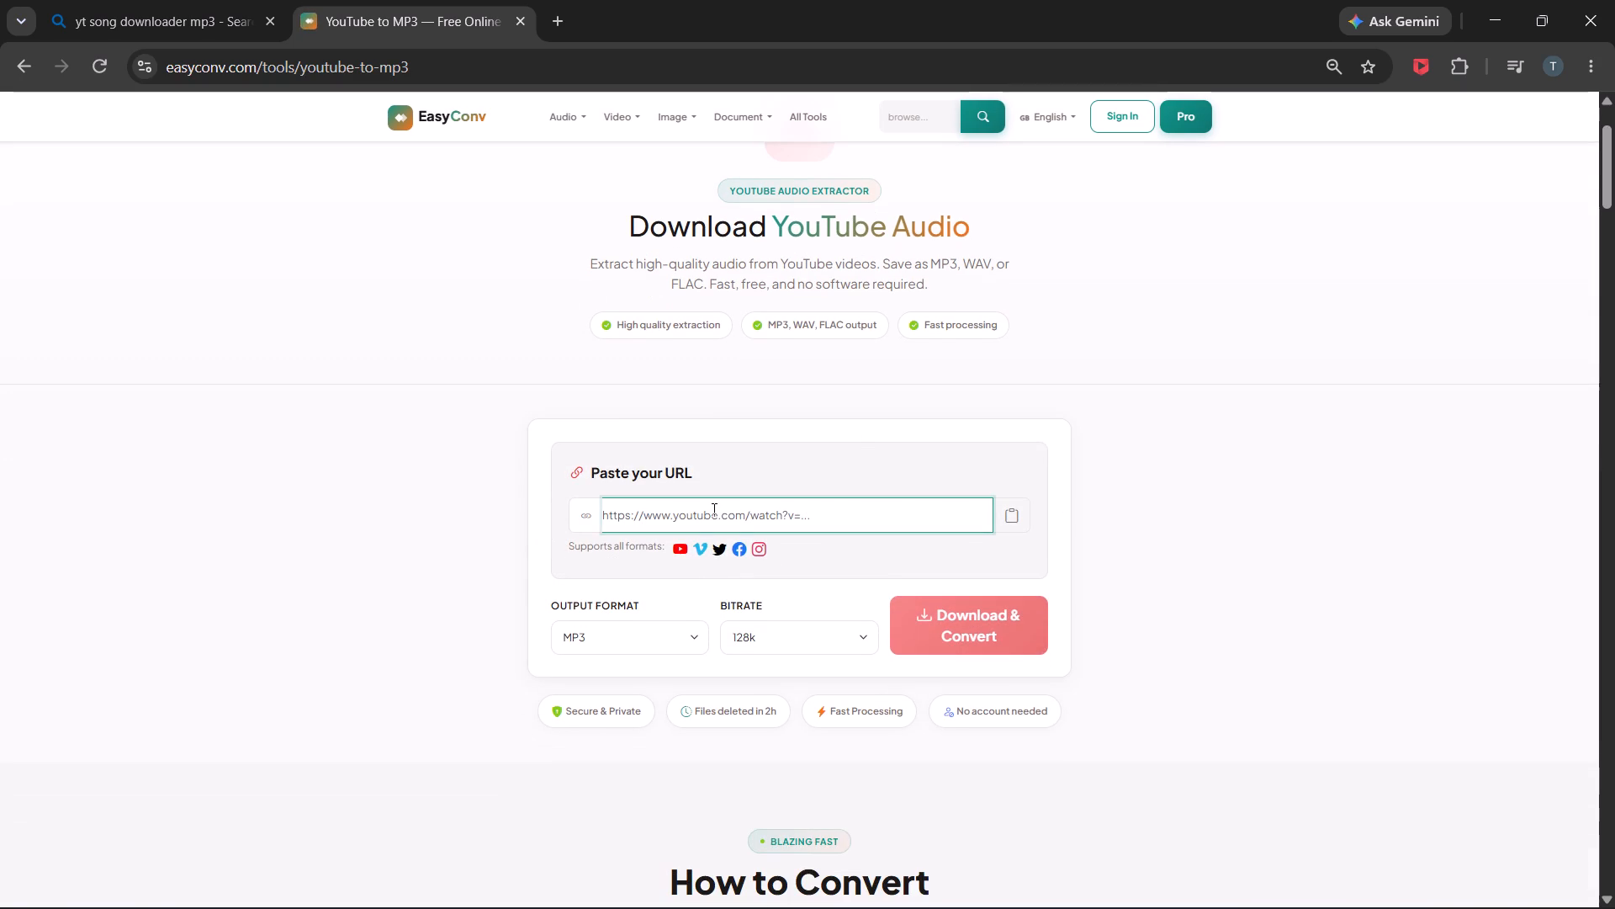
key(ctrl+v)
click(785, 644)
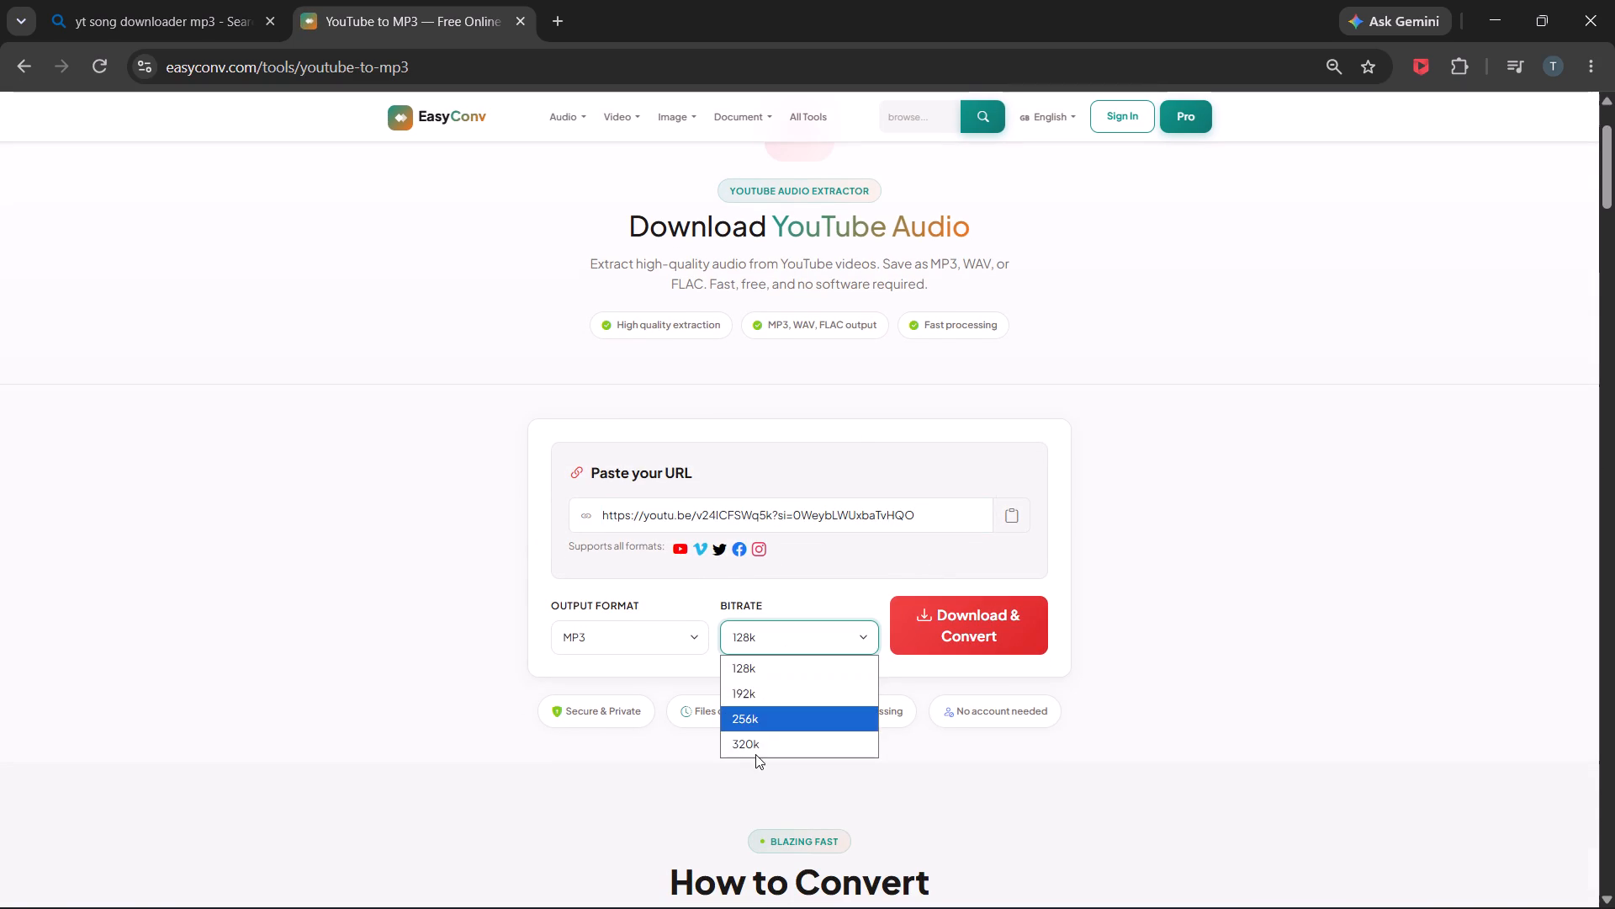
click(755, 754)
click(960, 620)
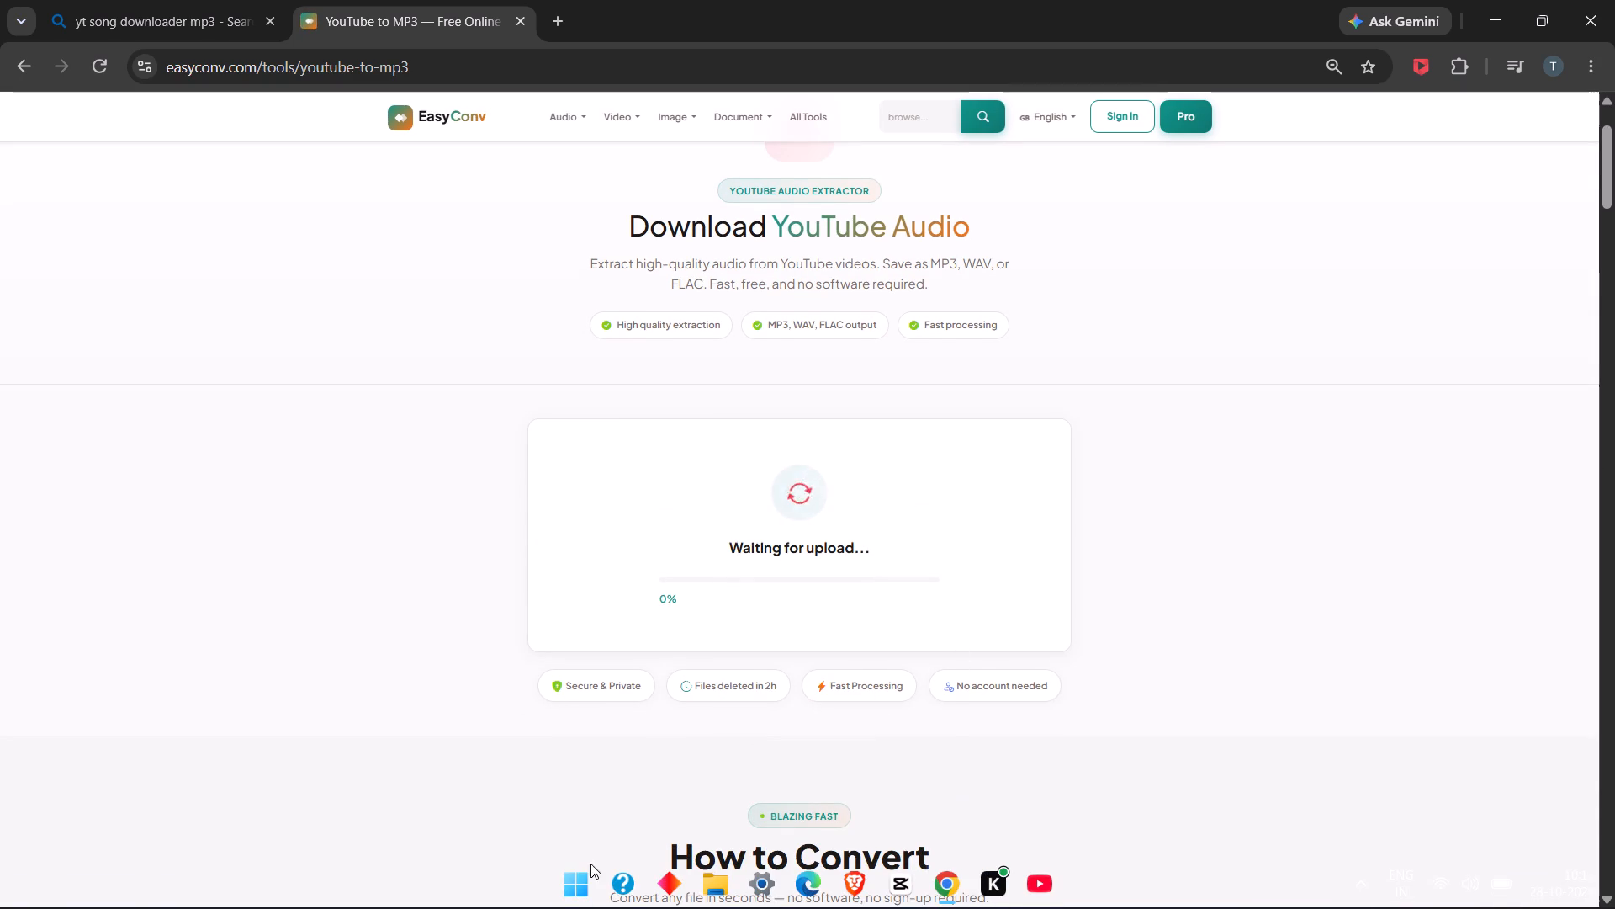
Launch FL Studio.
click(567, 897)
scroll(637, 639, down, 3)
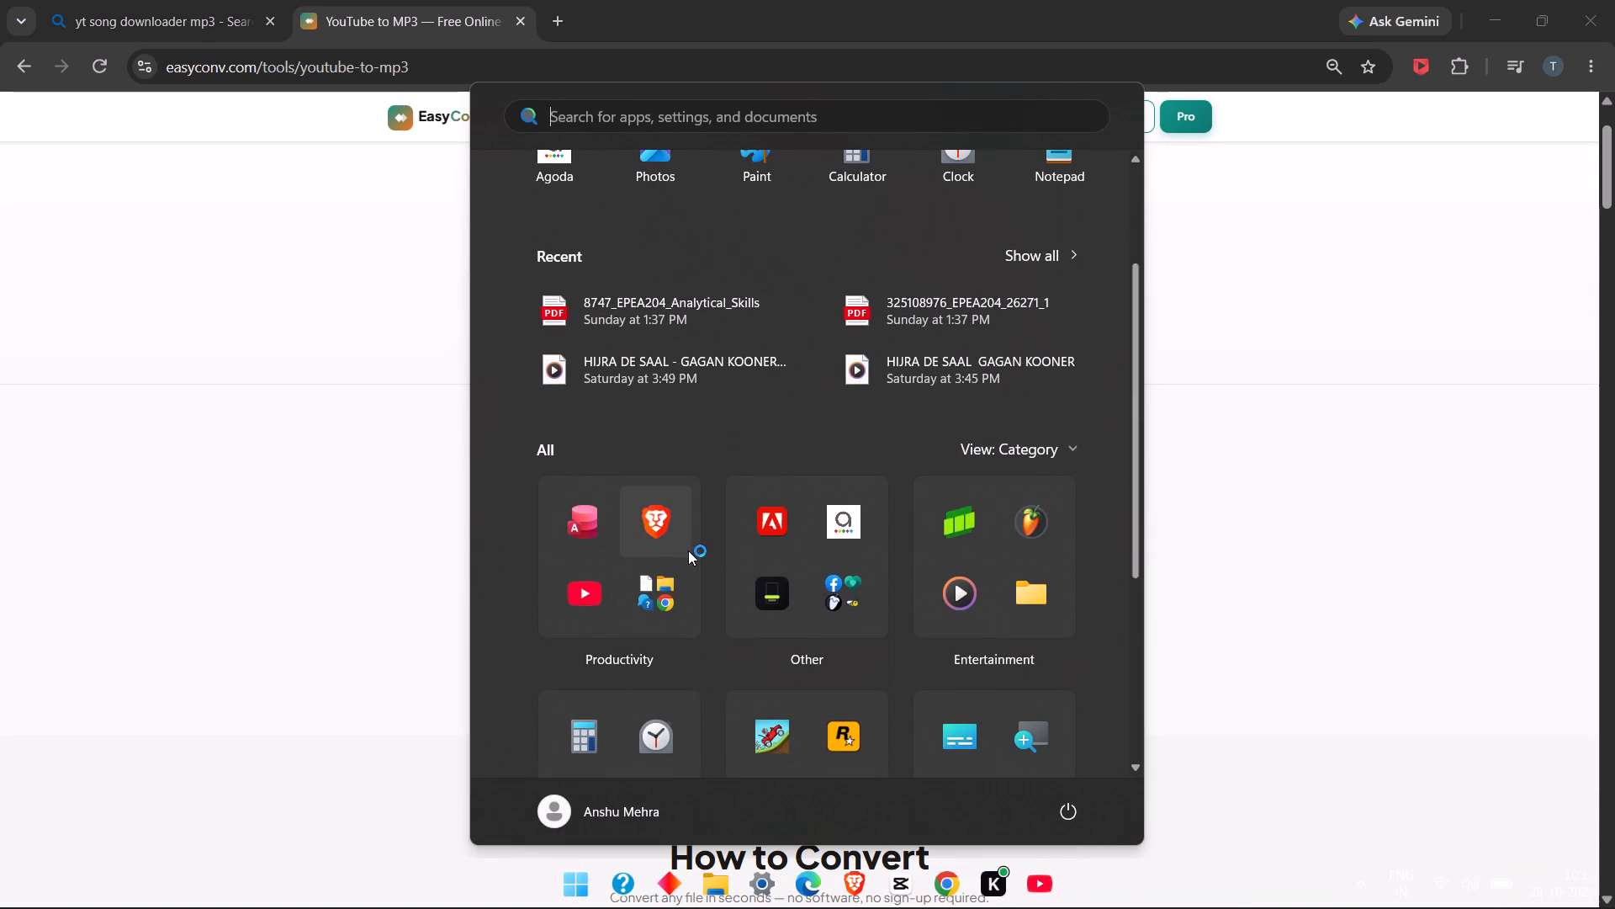
click(1021, 521)
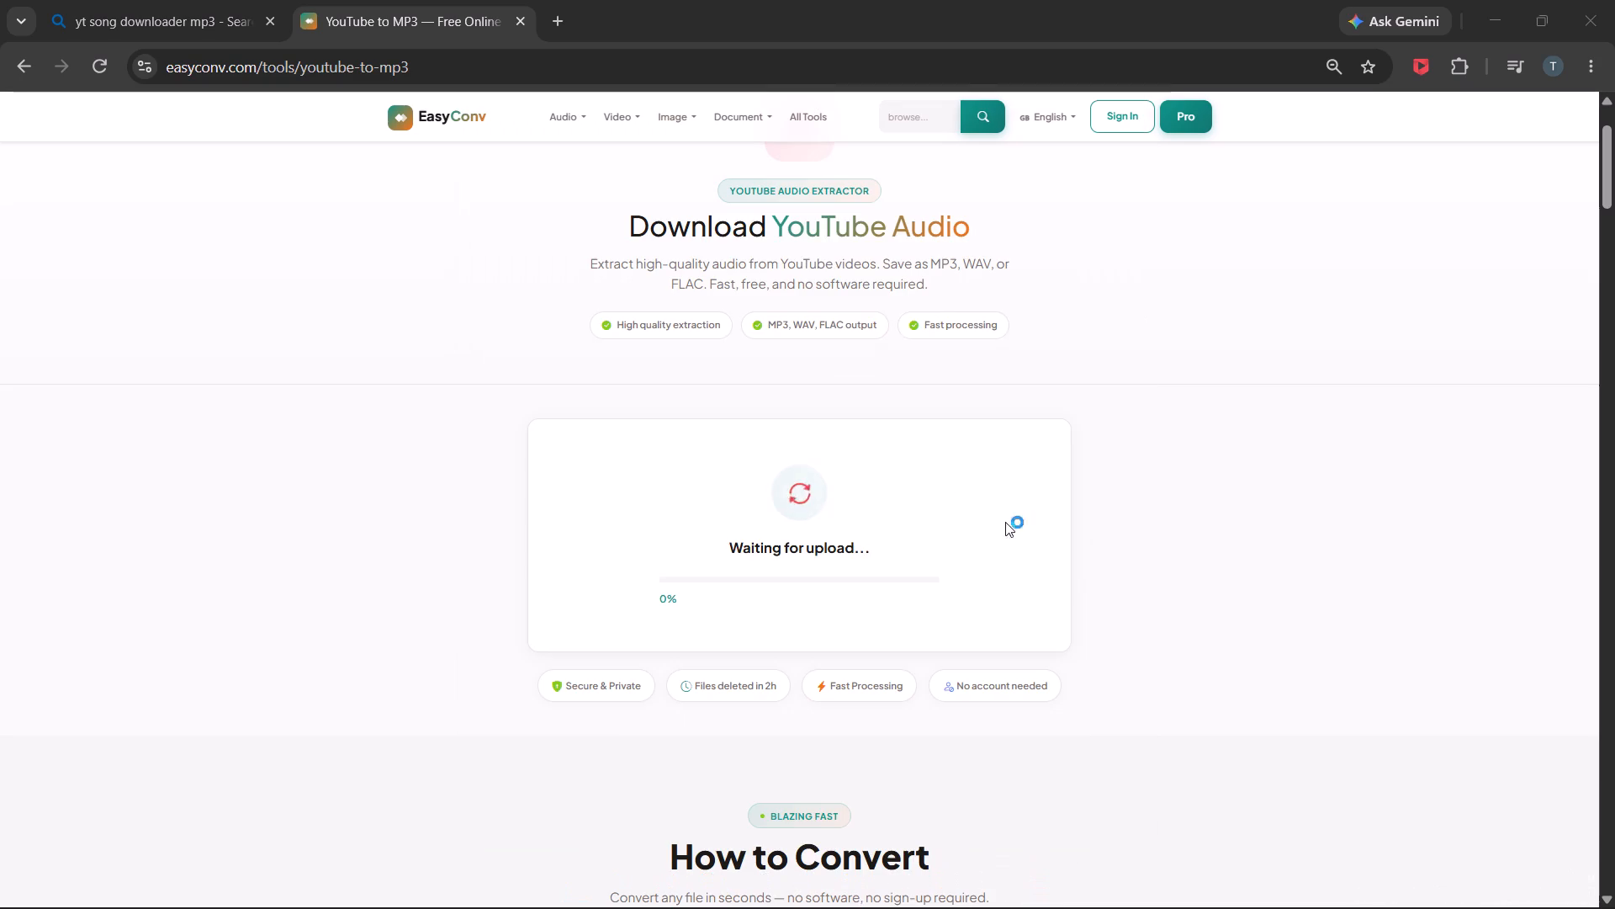
Change the downloader web search to "yt thumbnail downloader" and open the YouTube Thumbnail Grabber result.
click(559, 19)
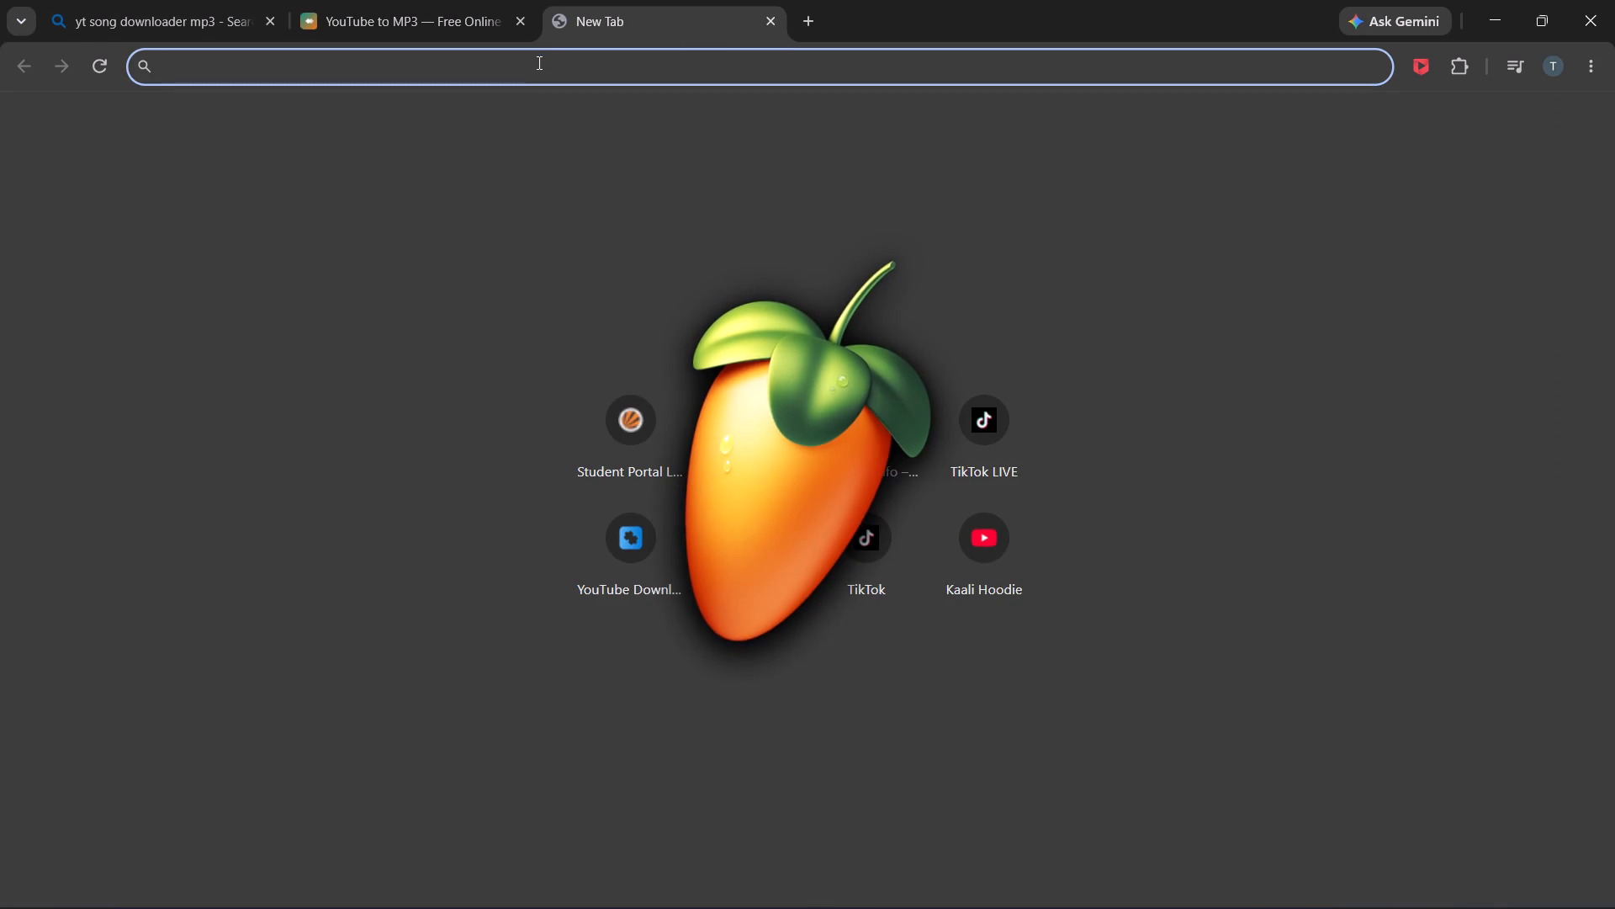
click(242, 15)
double_click(416, 129)
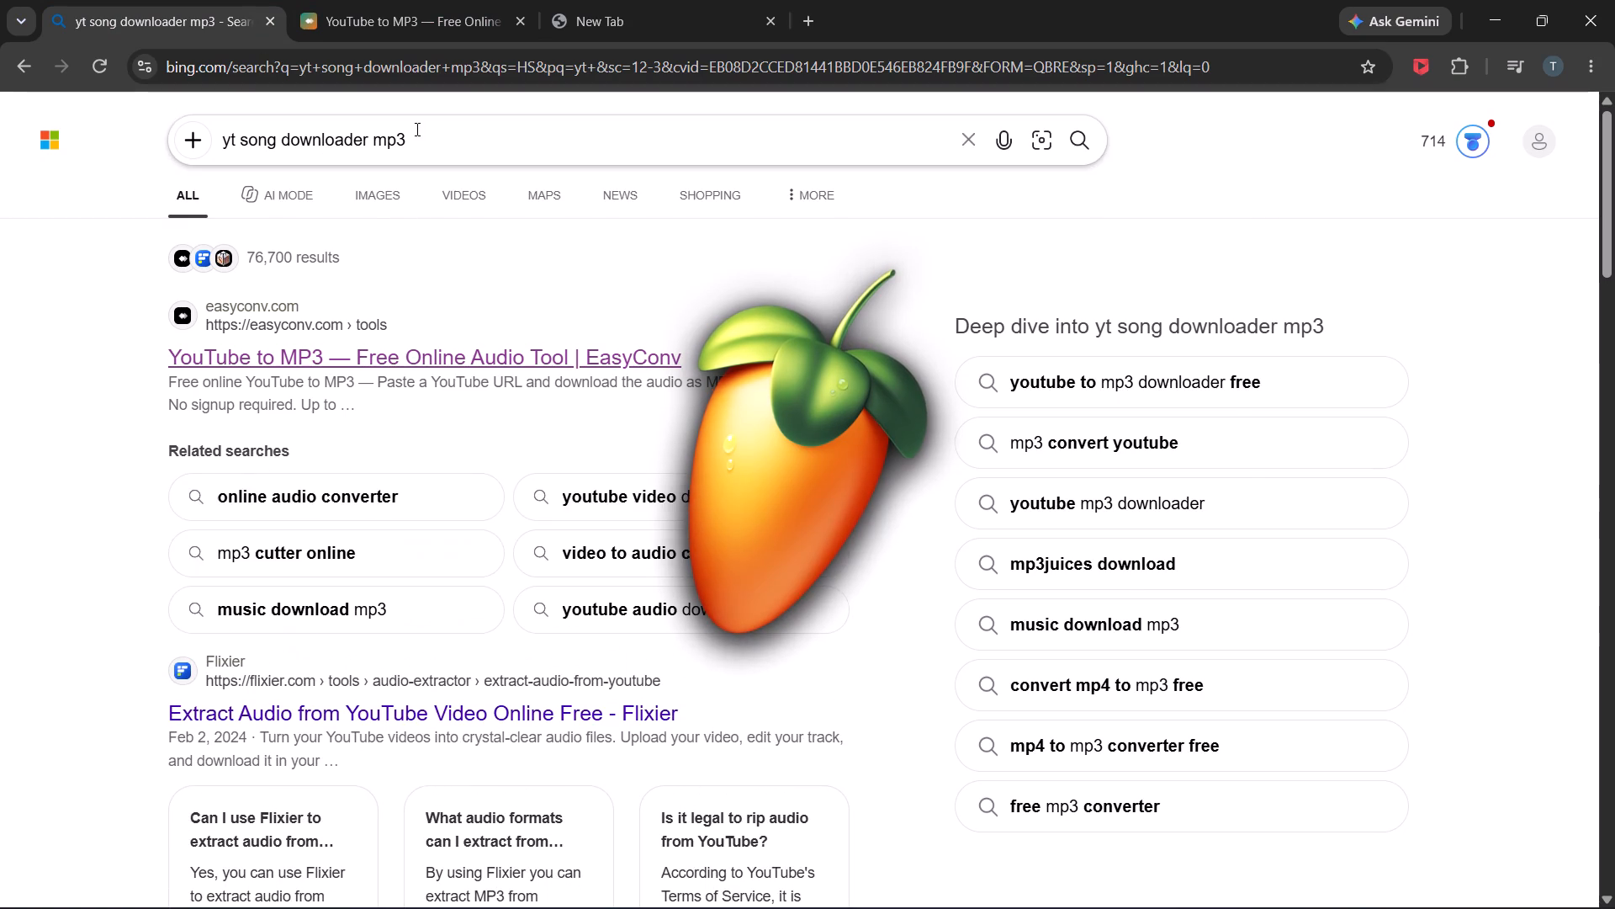
key(BackSpace)
key(BackSpace)
key(BackSpace)
key(BackSpace)
key(BackSpace)
key(BackSpace)
key(BackSpace)
key(BackSpace)
key(BackSpace)
key(BackSpace)
key(BackSpace)
key(BackSpace)
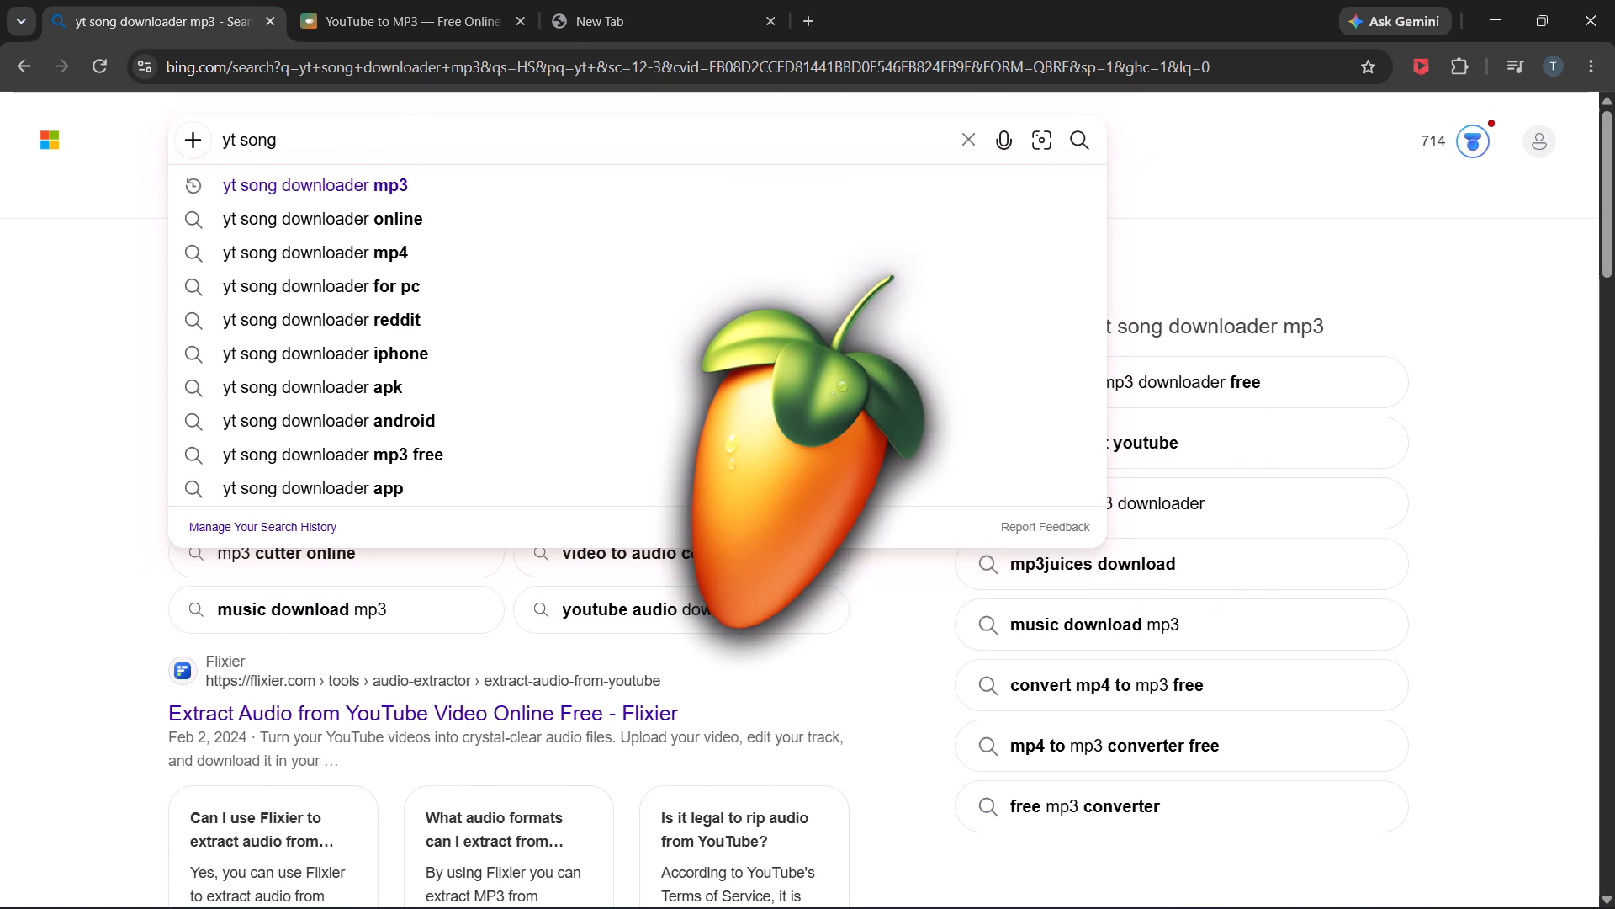
key(BackSpace)
key(BackSpace)
key(BackSpace)
key(BackSpace)
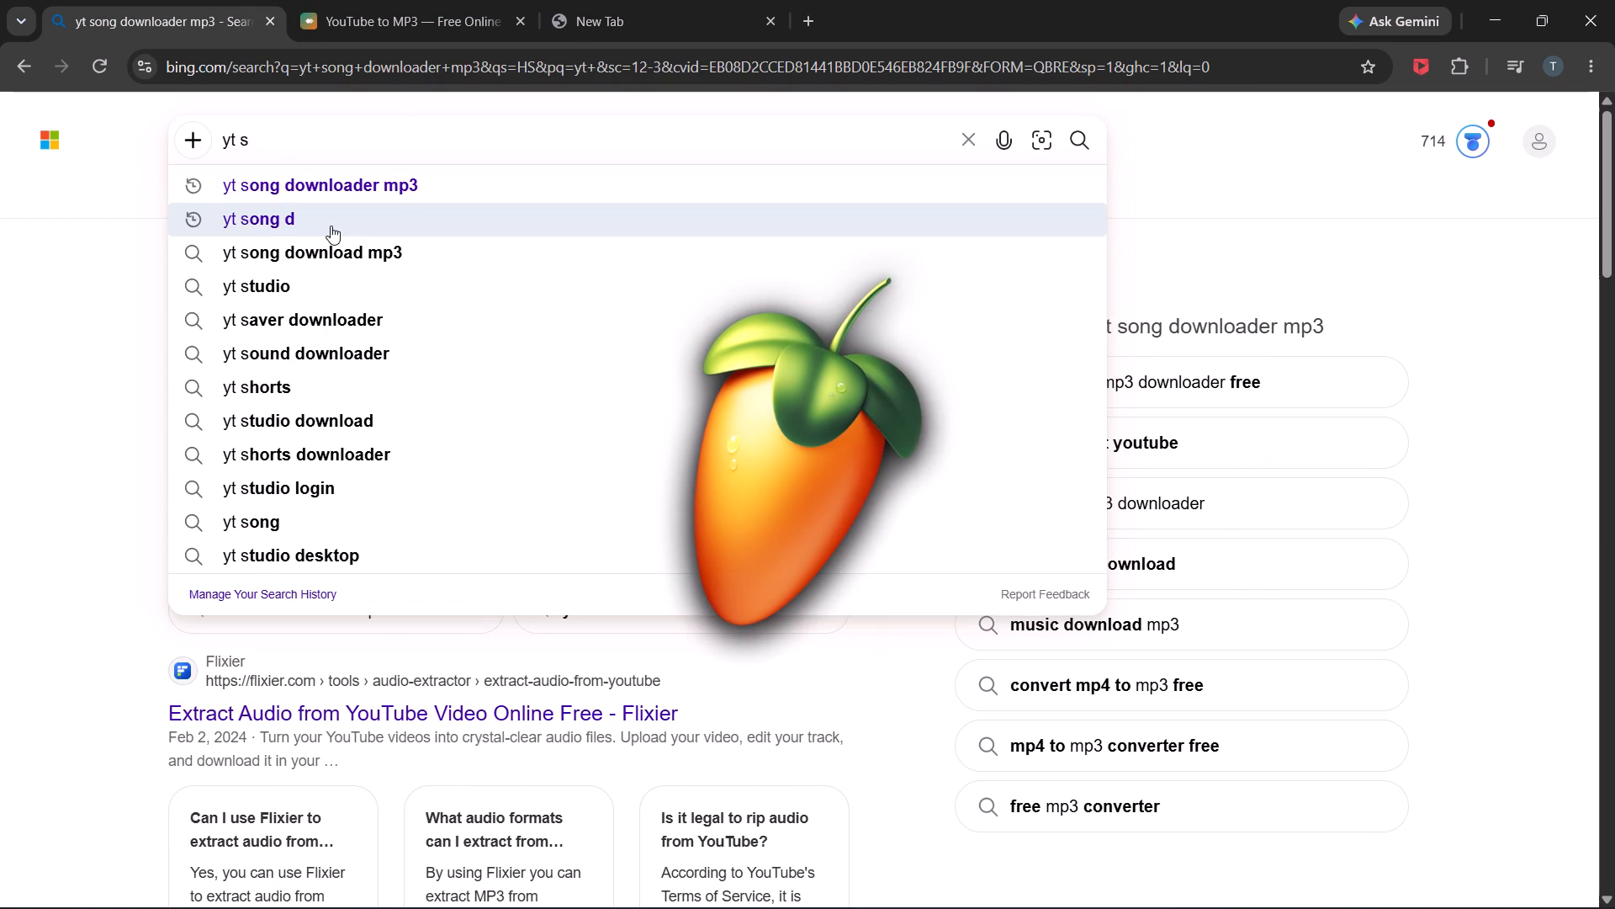
key(BackSpace)
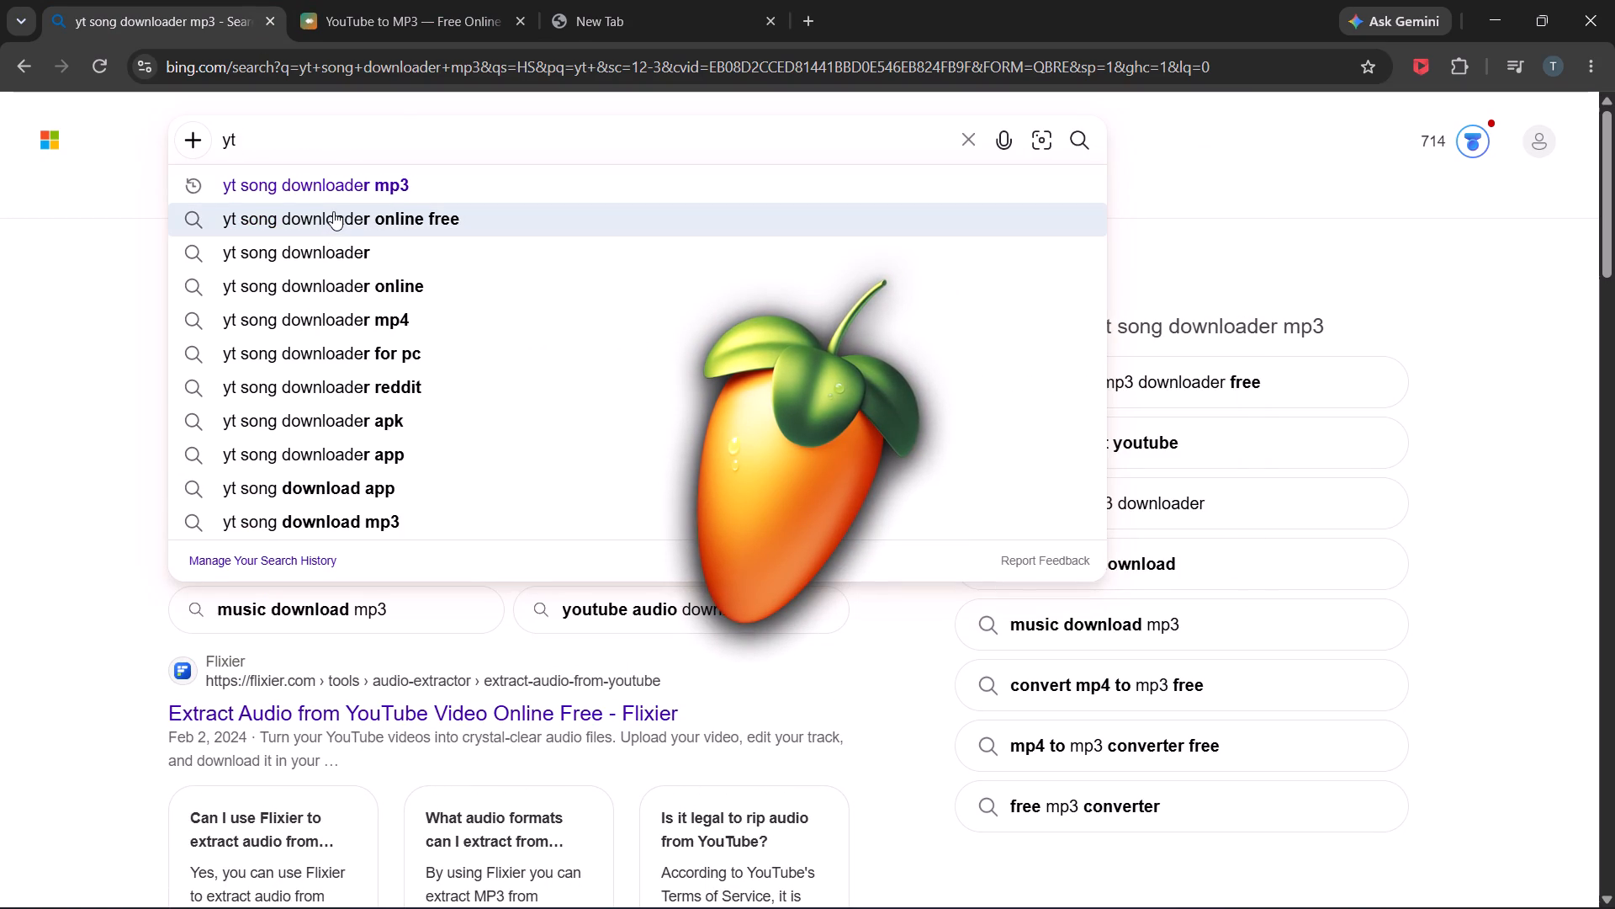
text(th)
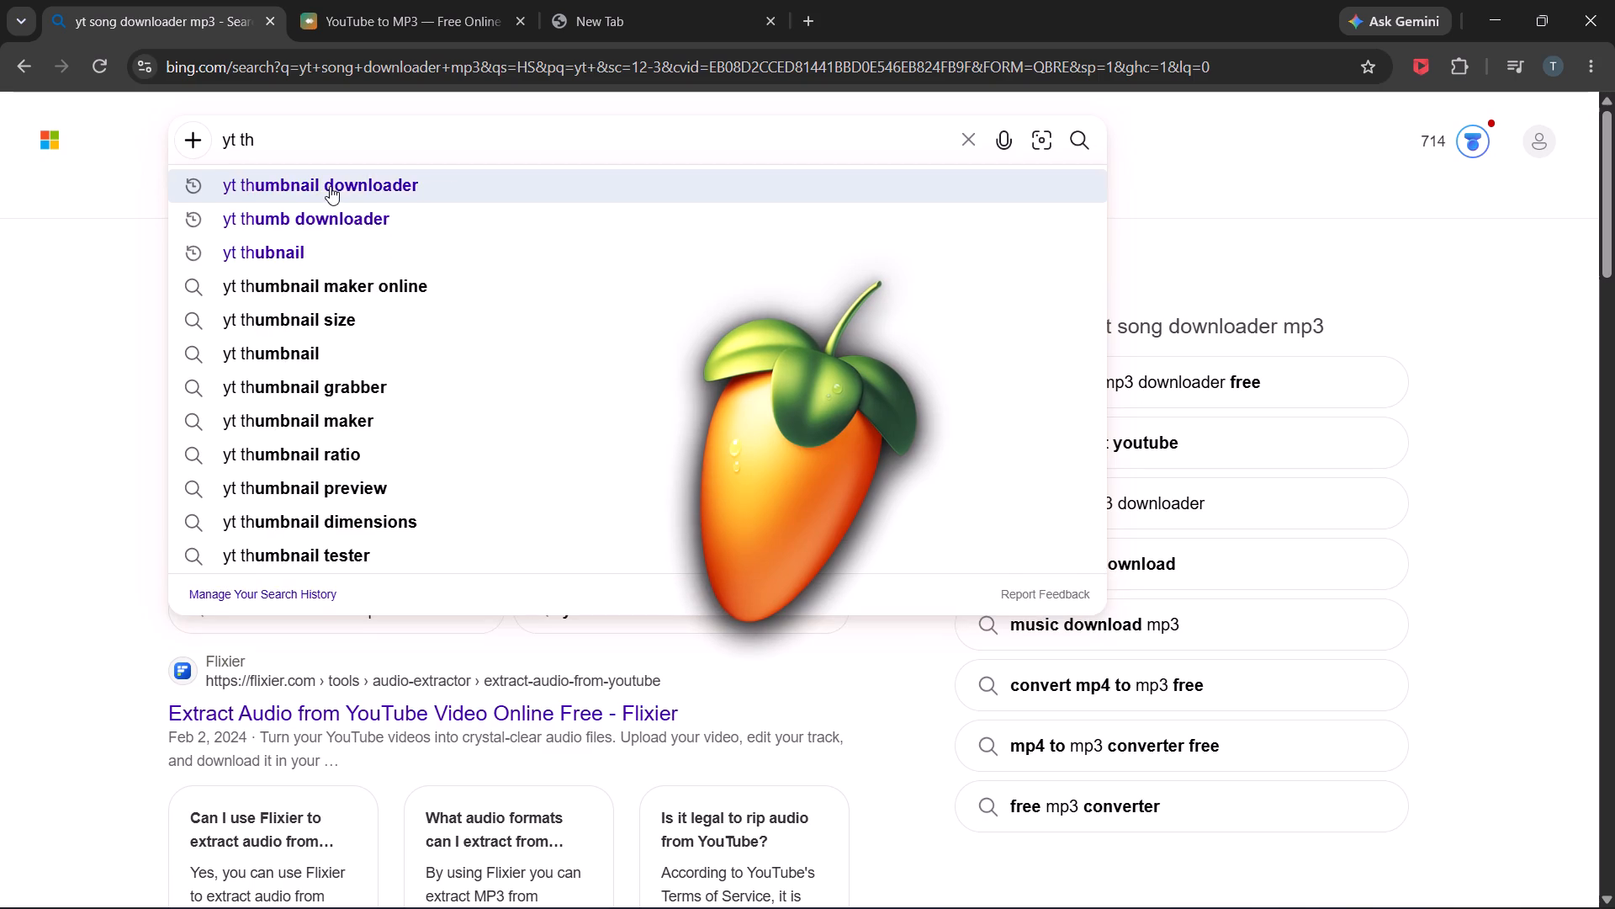
click(330, 186)
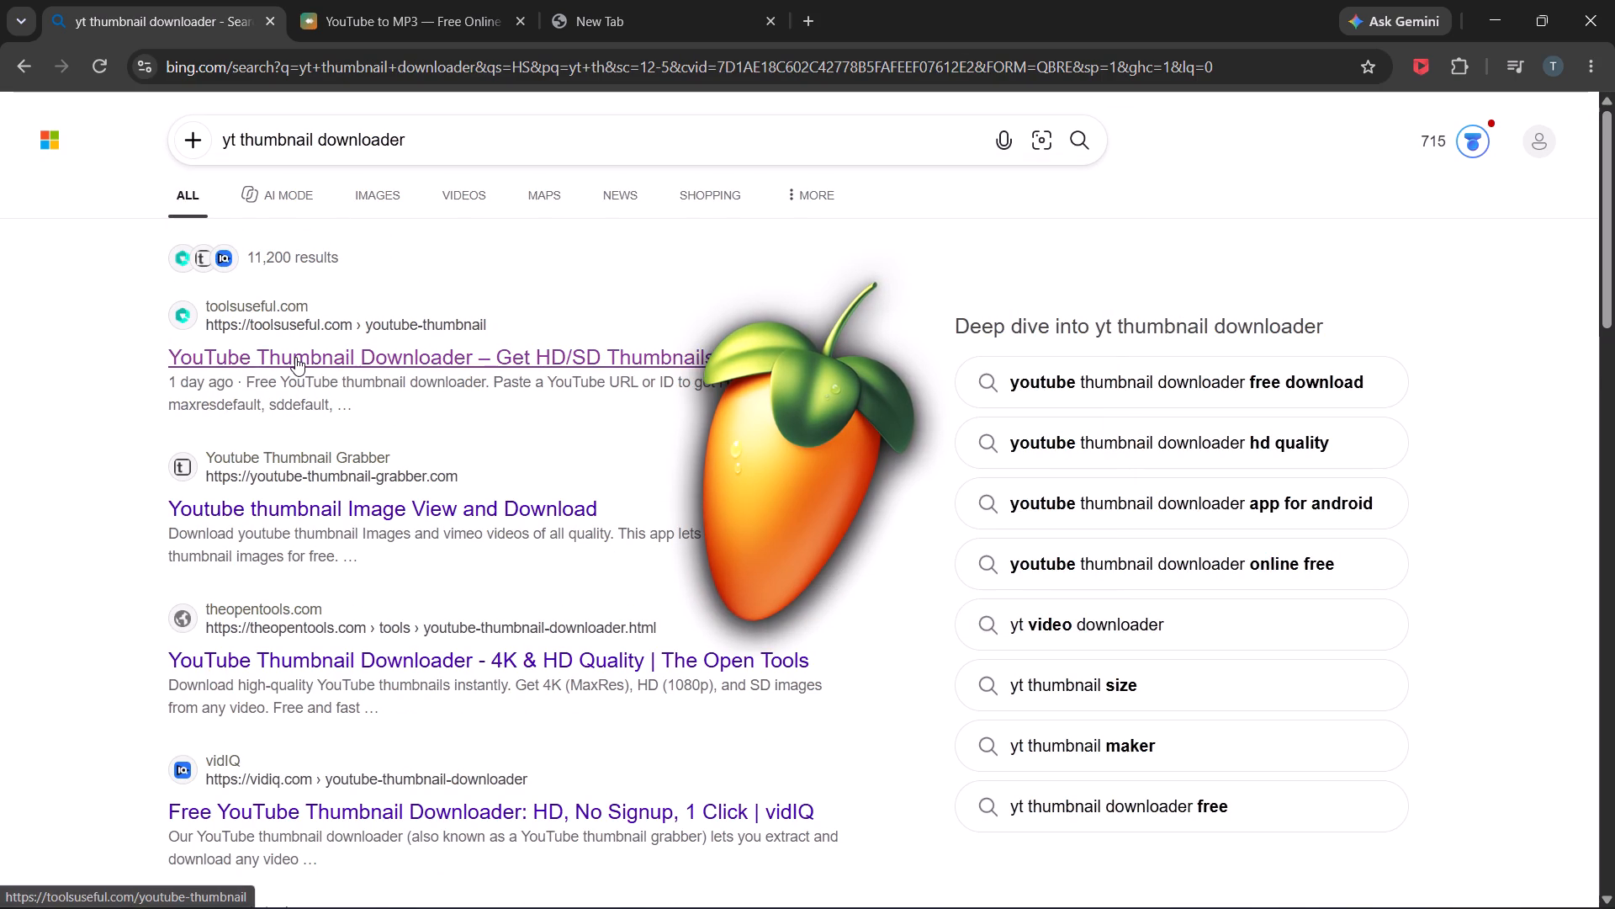
click(269, 513)
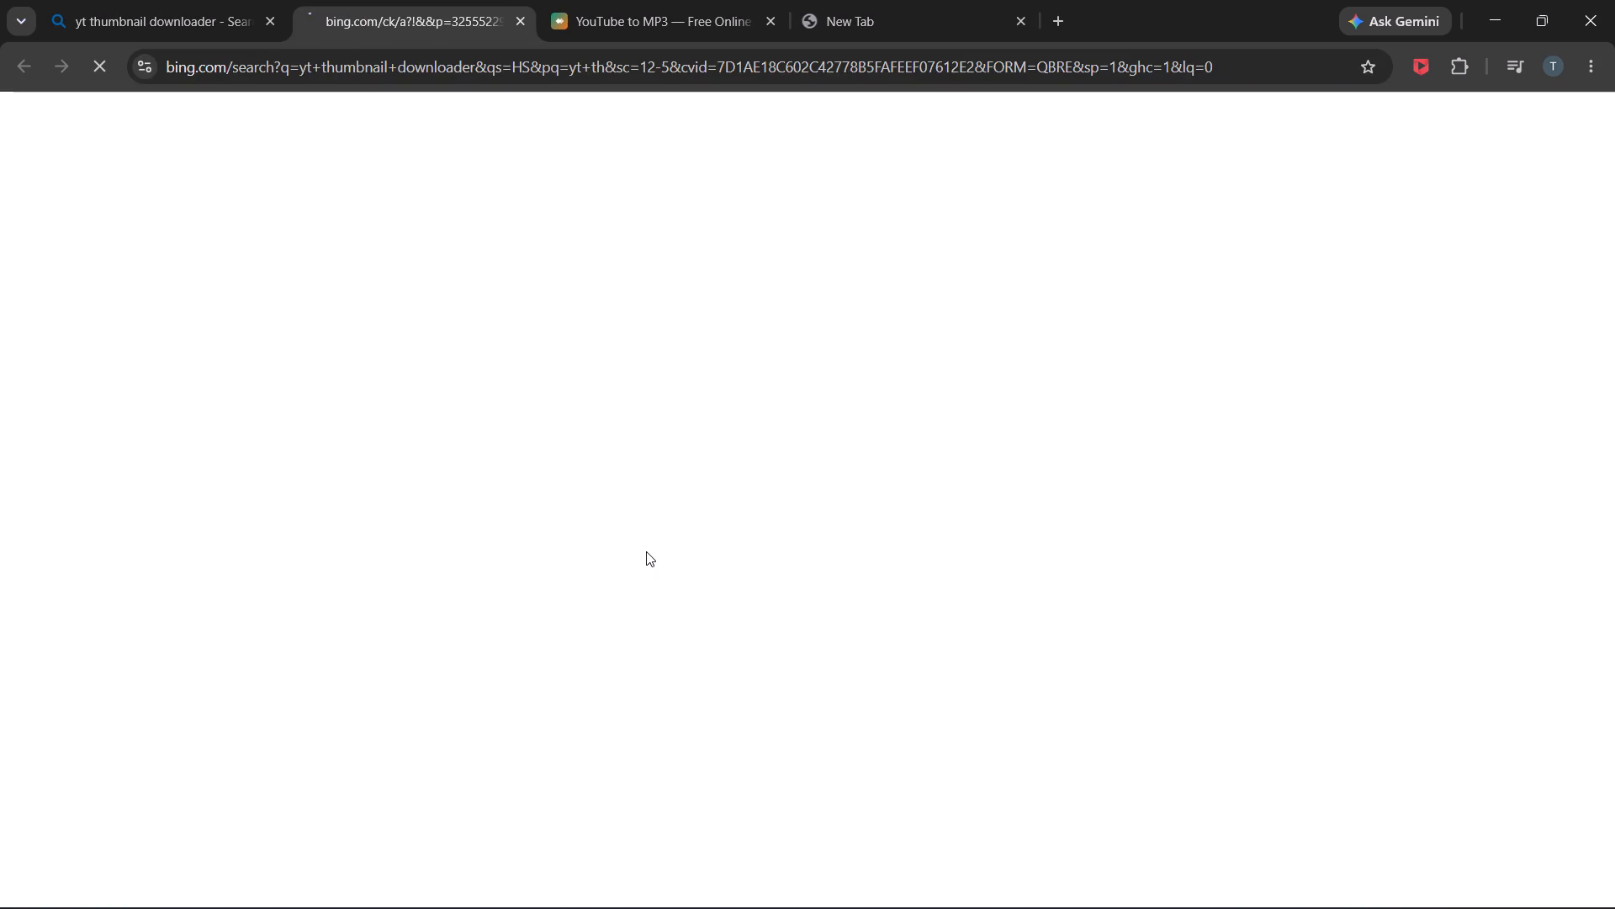
Enter the copied video link in the YouTube thumbnail grabber, fetch the images and download the HD thumbnail (1280x720).
scroll(637, 525, down, 2)
click(642, 644)
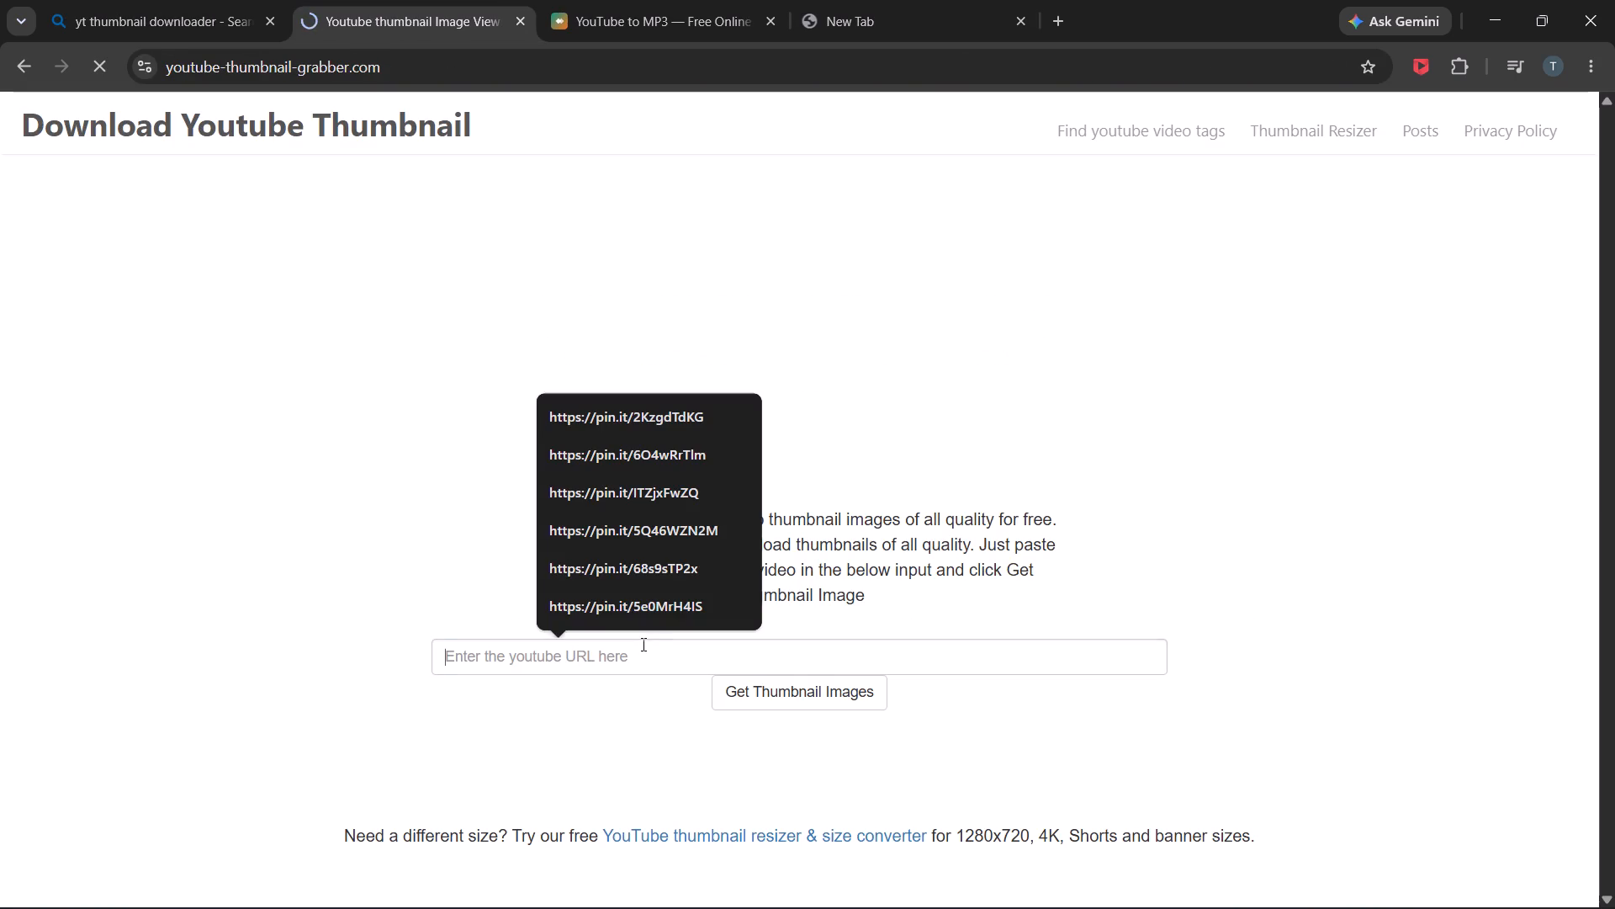
key(ctrl+v)
scroll(803, 603, down, 4)
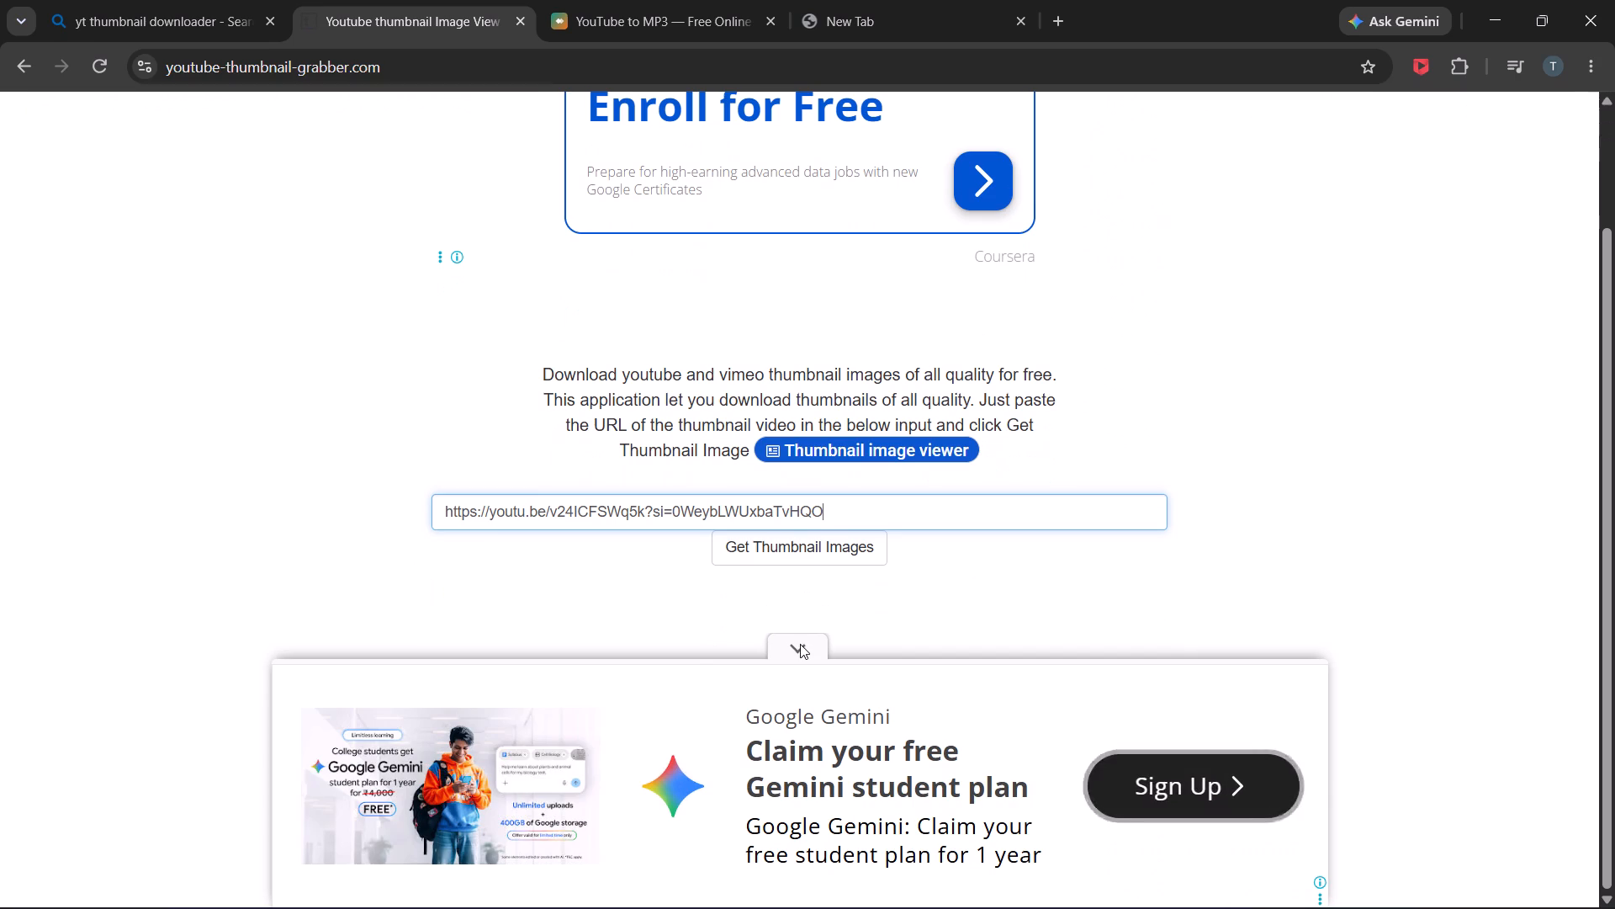
click(800, 644)
click(801, 550)
scroll(801, 550, down, 3)
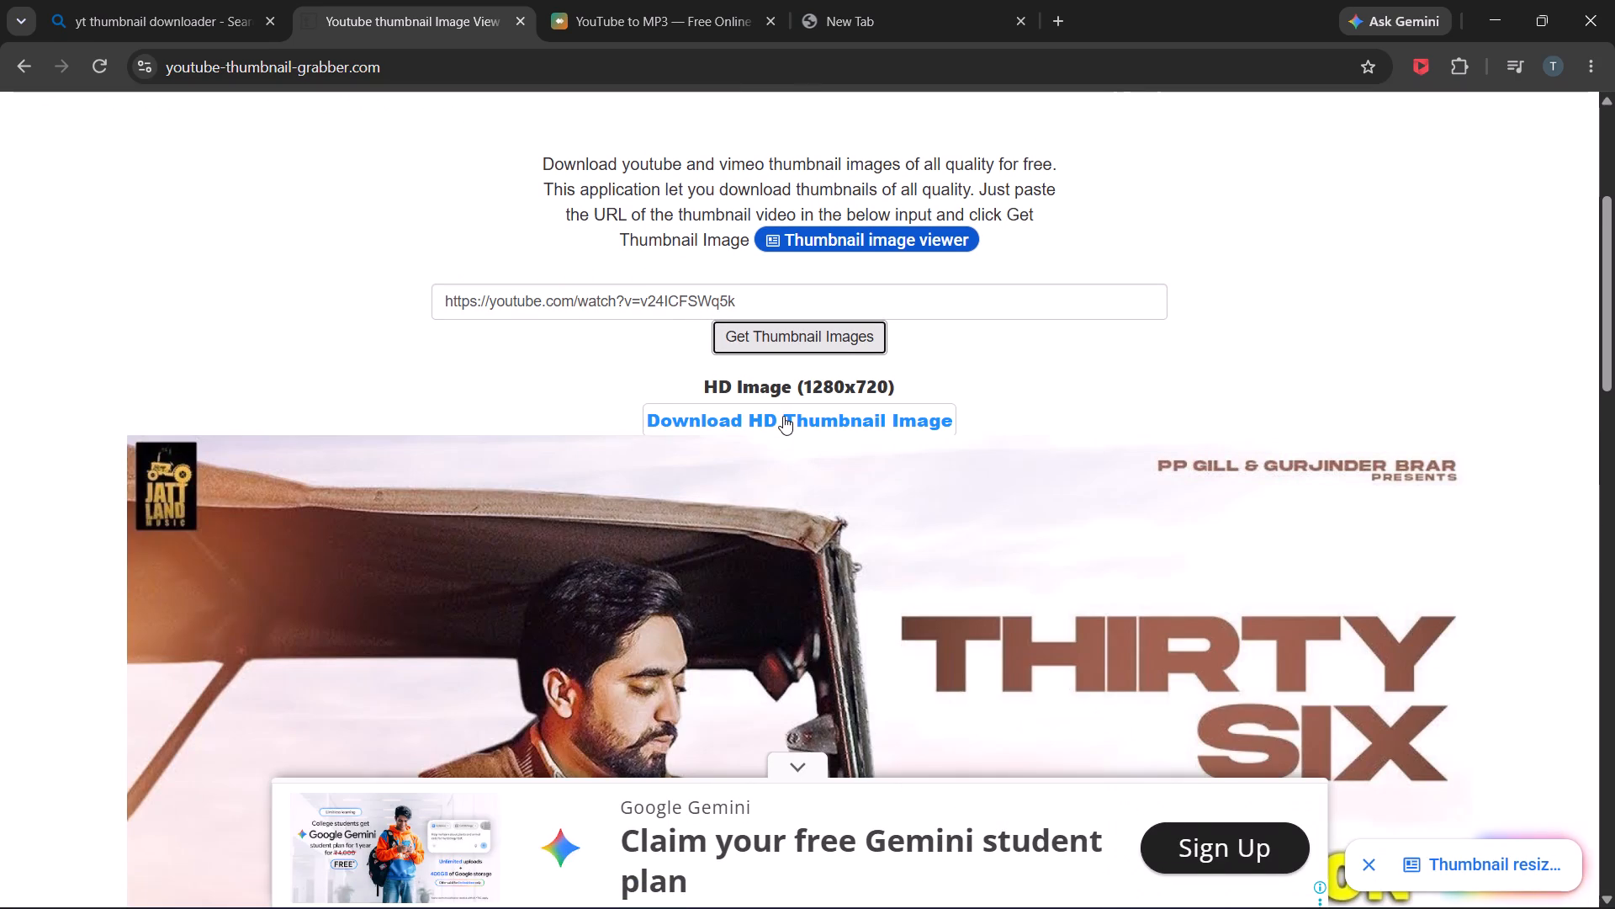
click(783, 416)
scroll(783, 416, down, 8)
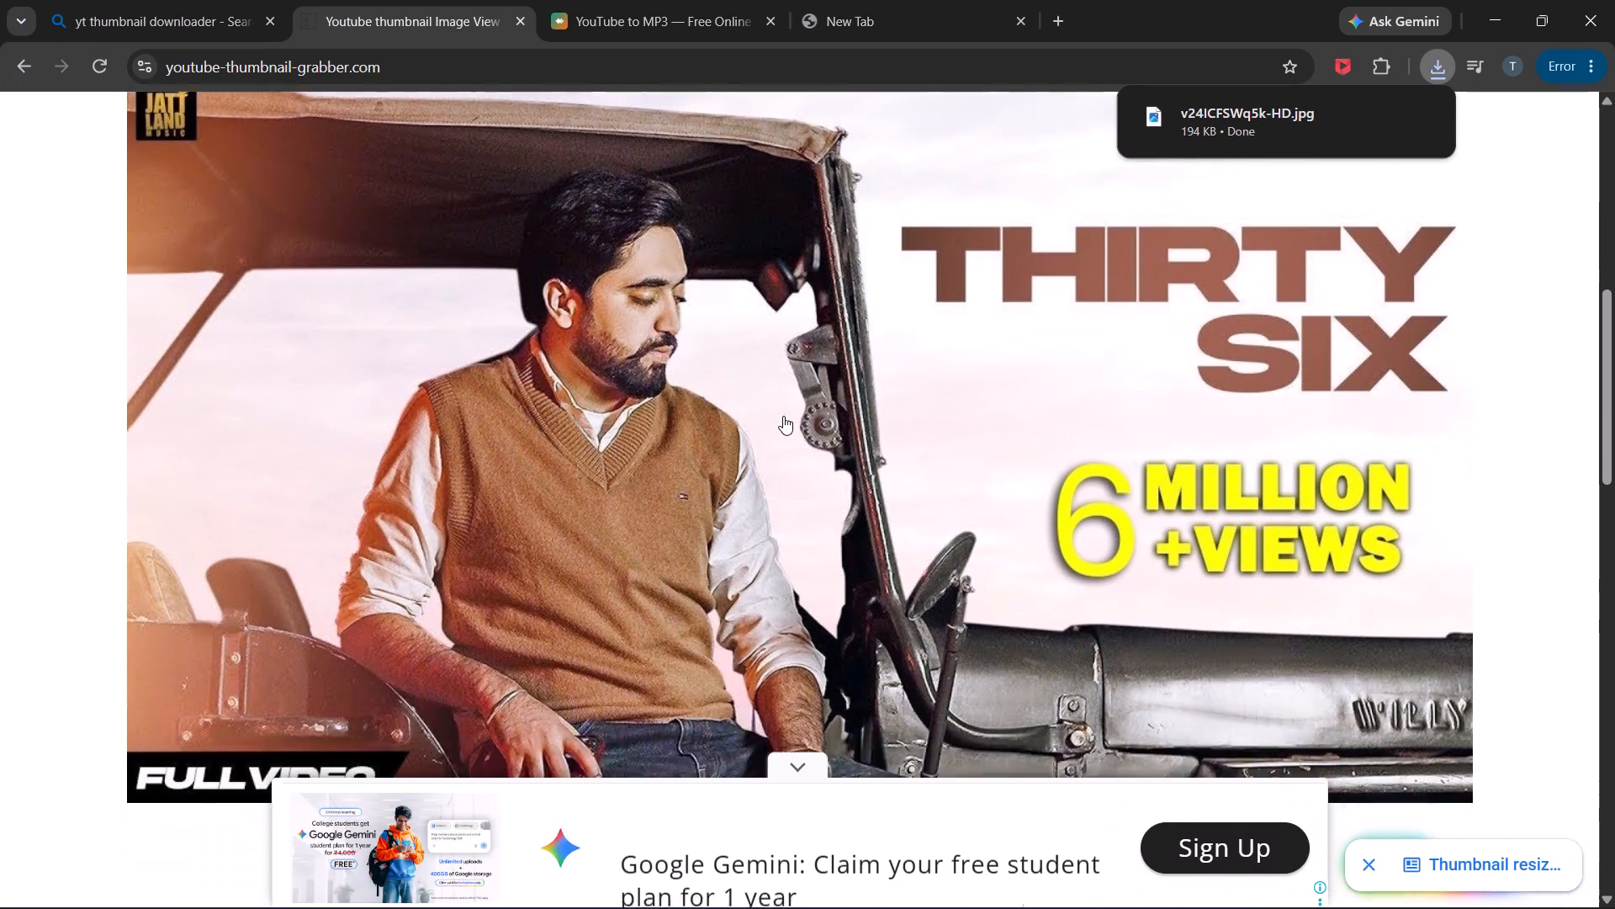
scroll(783, 418, up, 4)
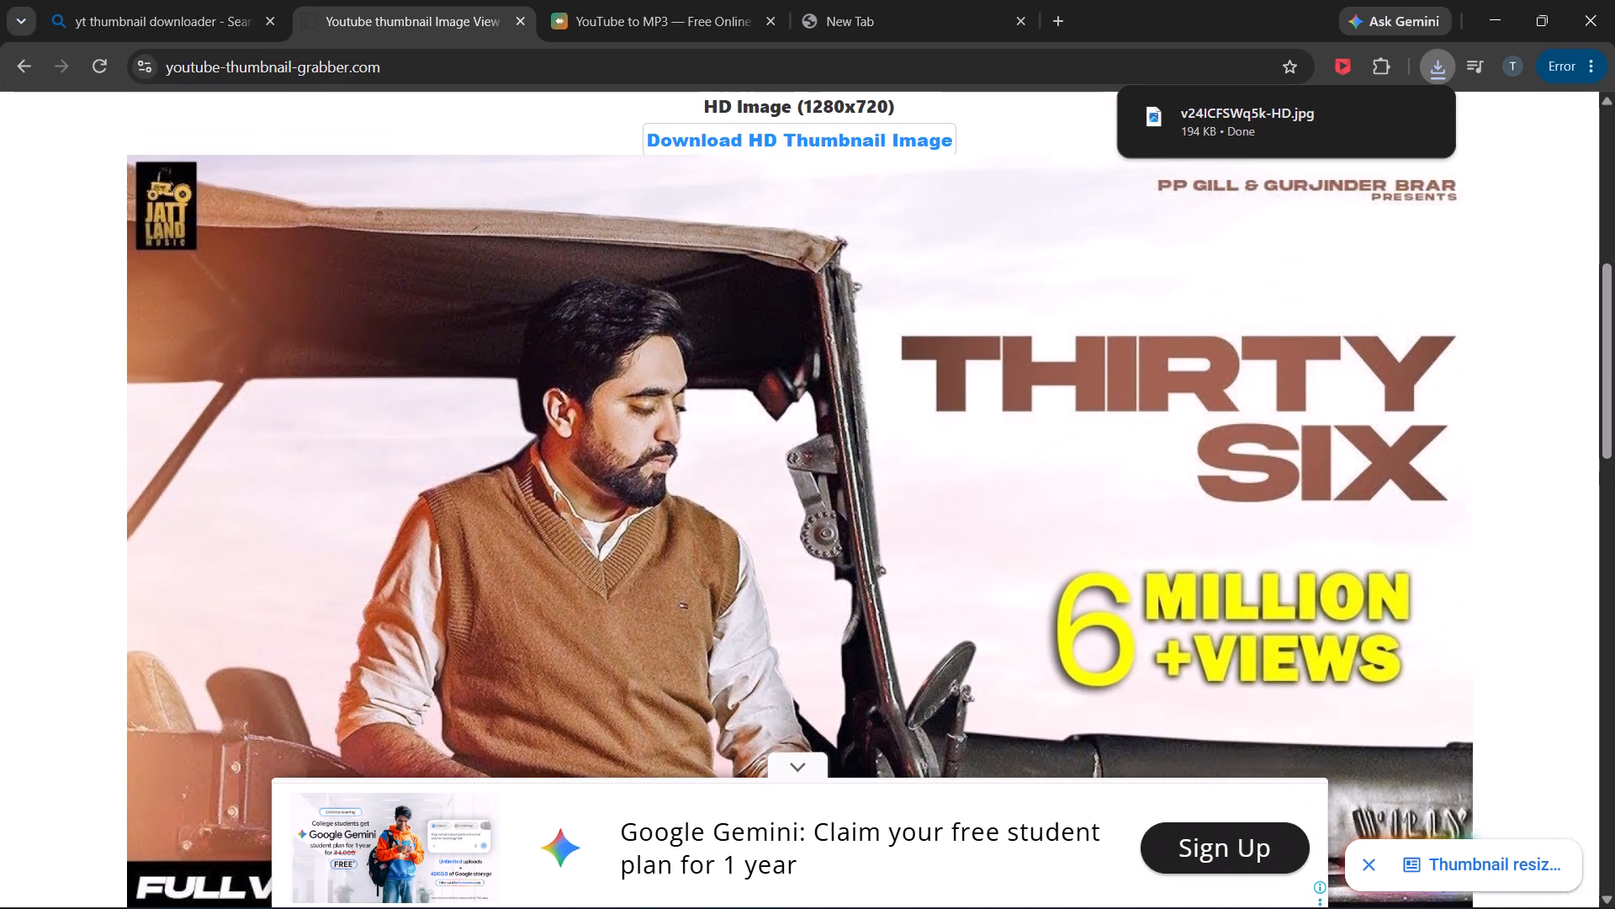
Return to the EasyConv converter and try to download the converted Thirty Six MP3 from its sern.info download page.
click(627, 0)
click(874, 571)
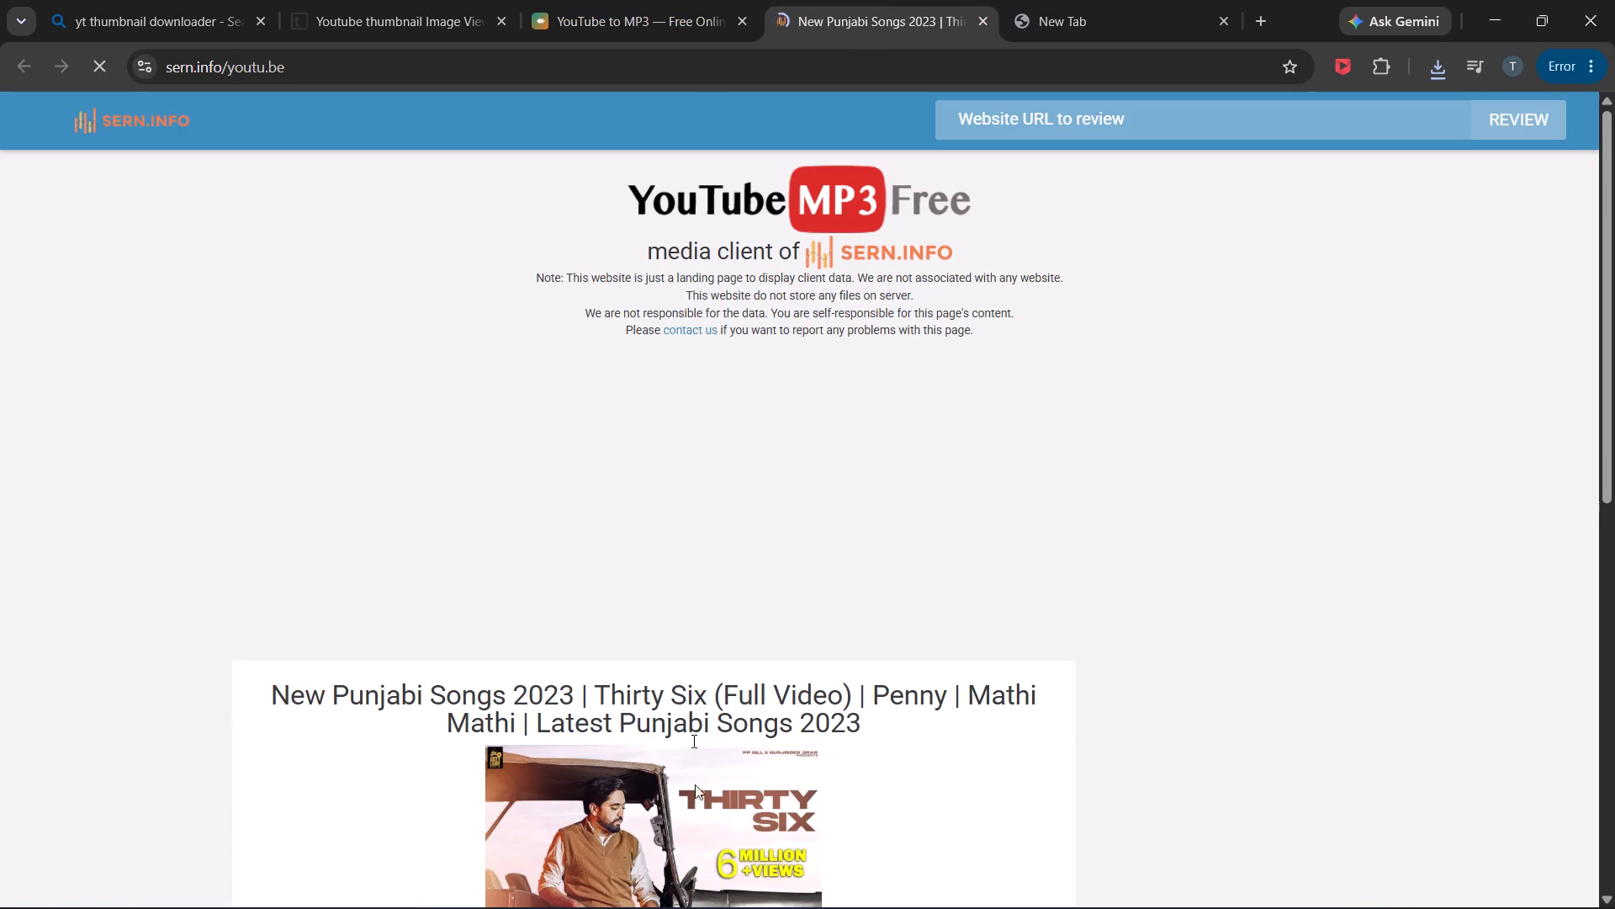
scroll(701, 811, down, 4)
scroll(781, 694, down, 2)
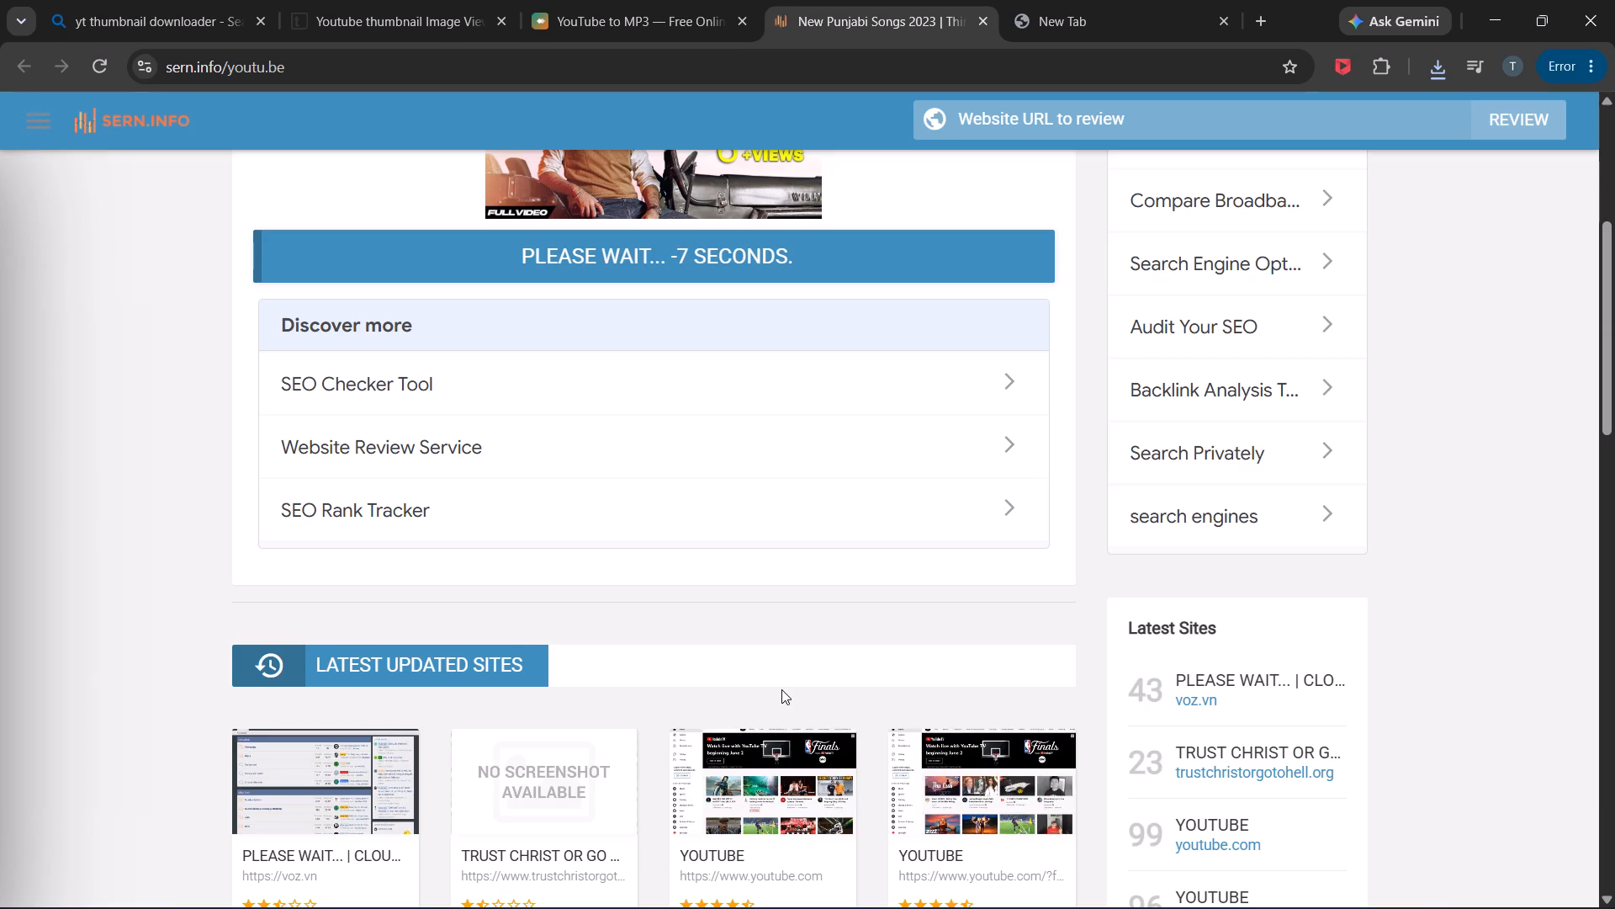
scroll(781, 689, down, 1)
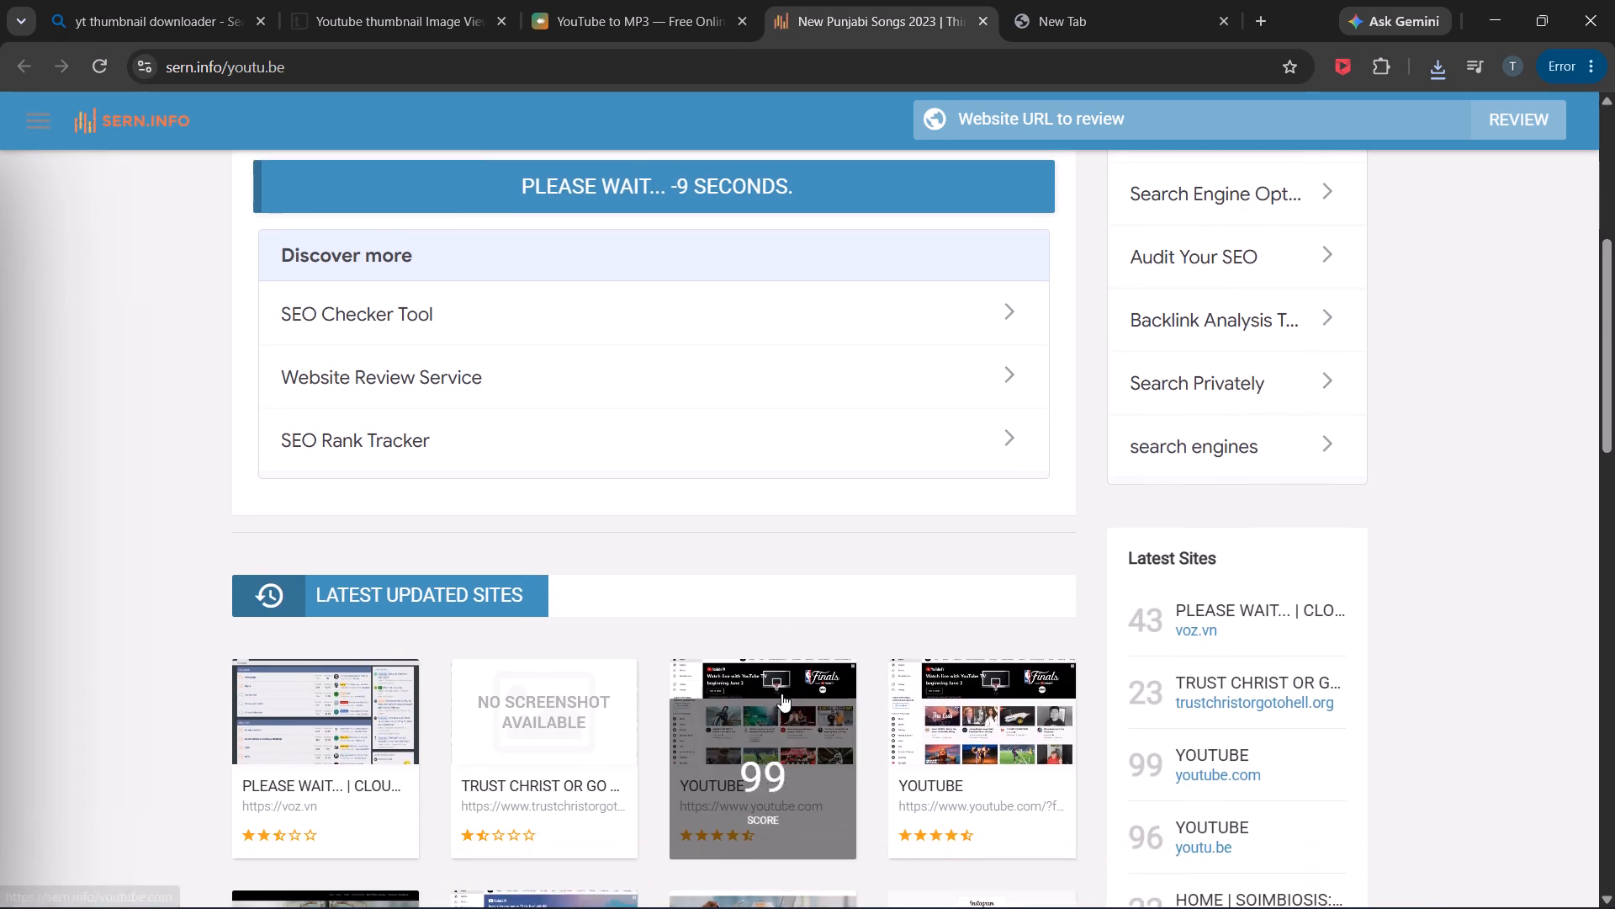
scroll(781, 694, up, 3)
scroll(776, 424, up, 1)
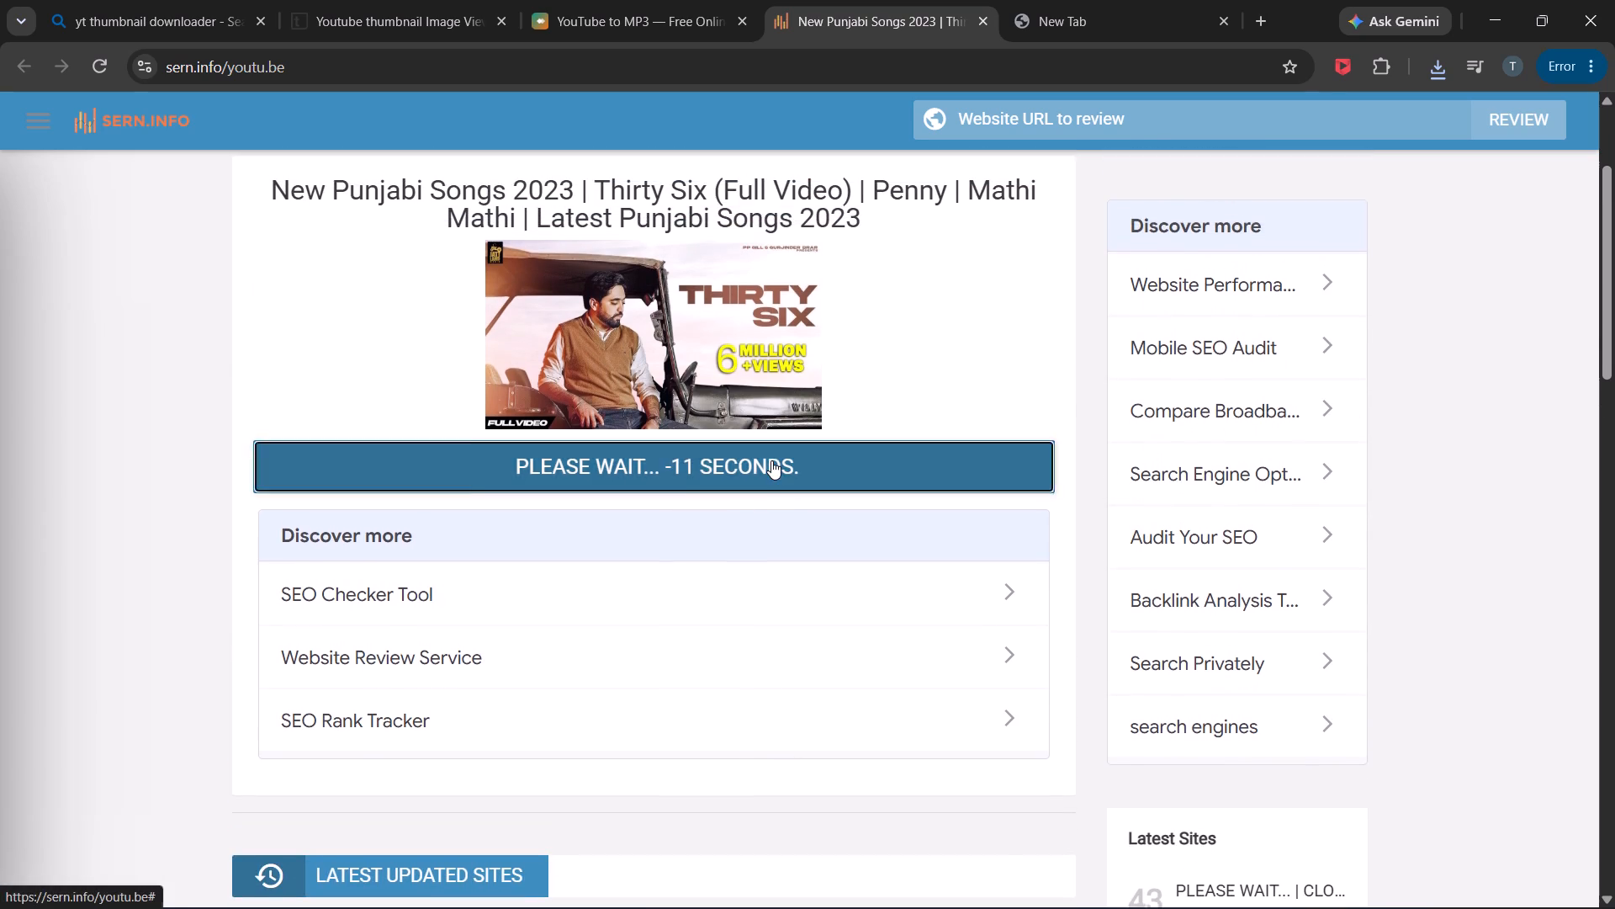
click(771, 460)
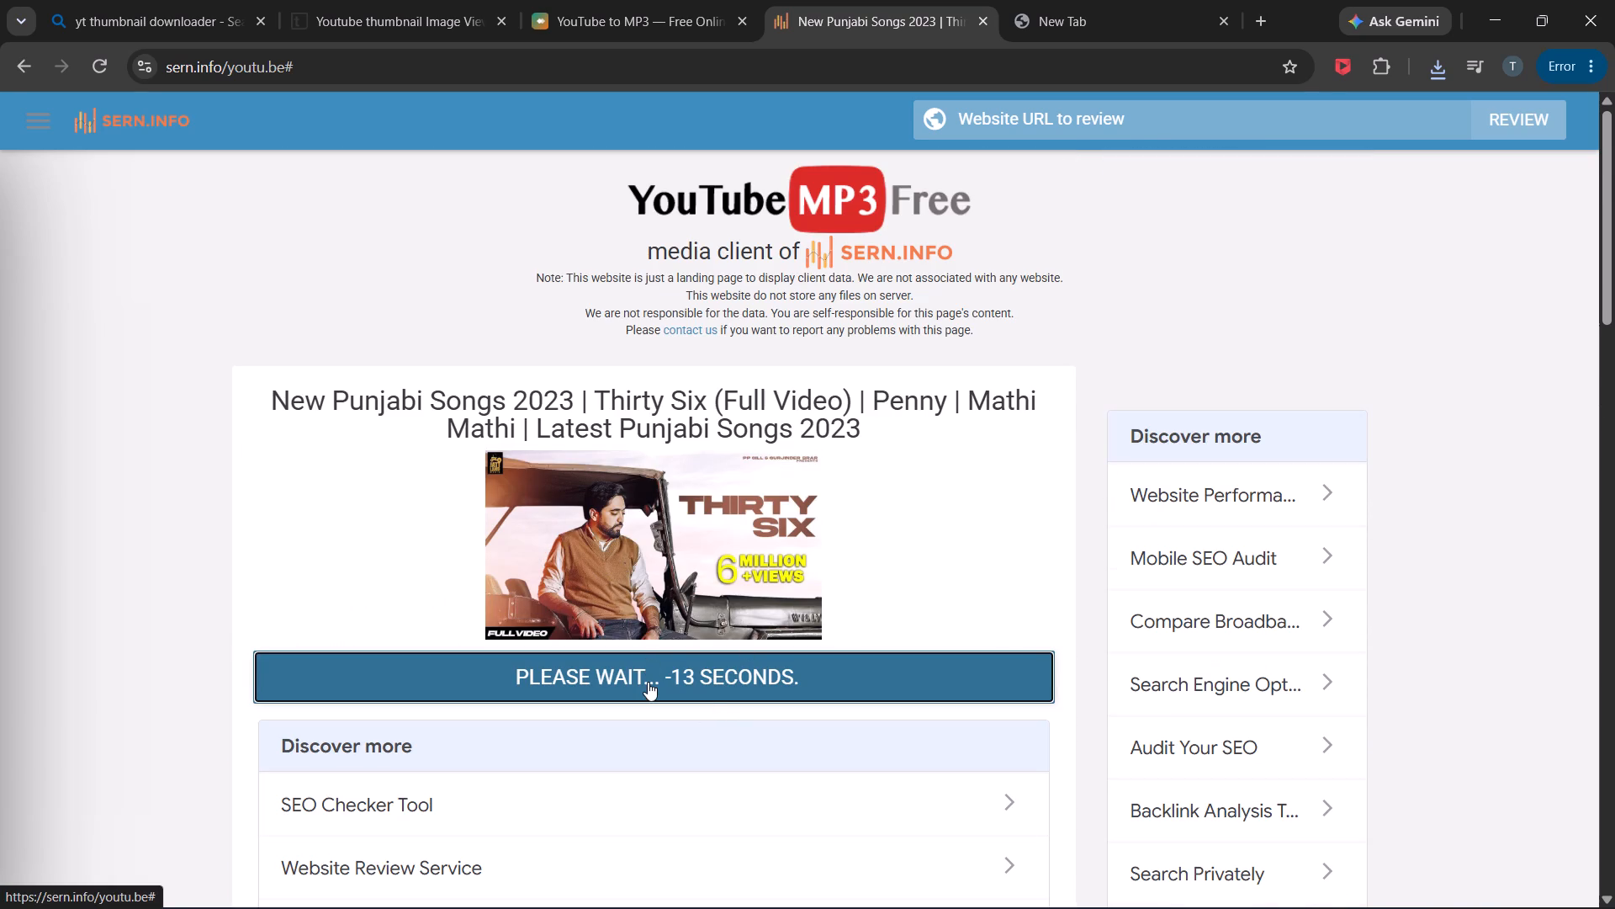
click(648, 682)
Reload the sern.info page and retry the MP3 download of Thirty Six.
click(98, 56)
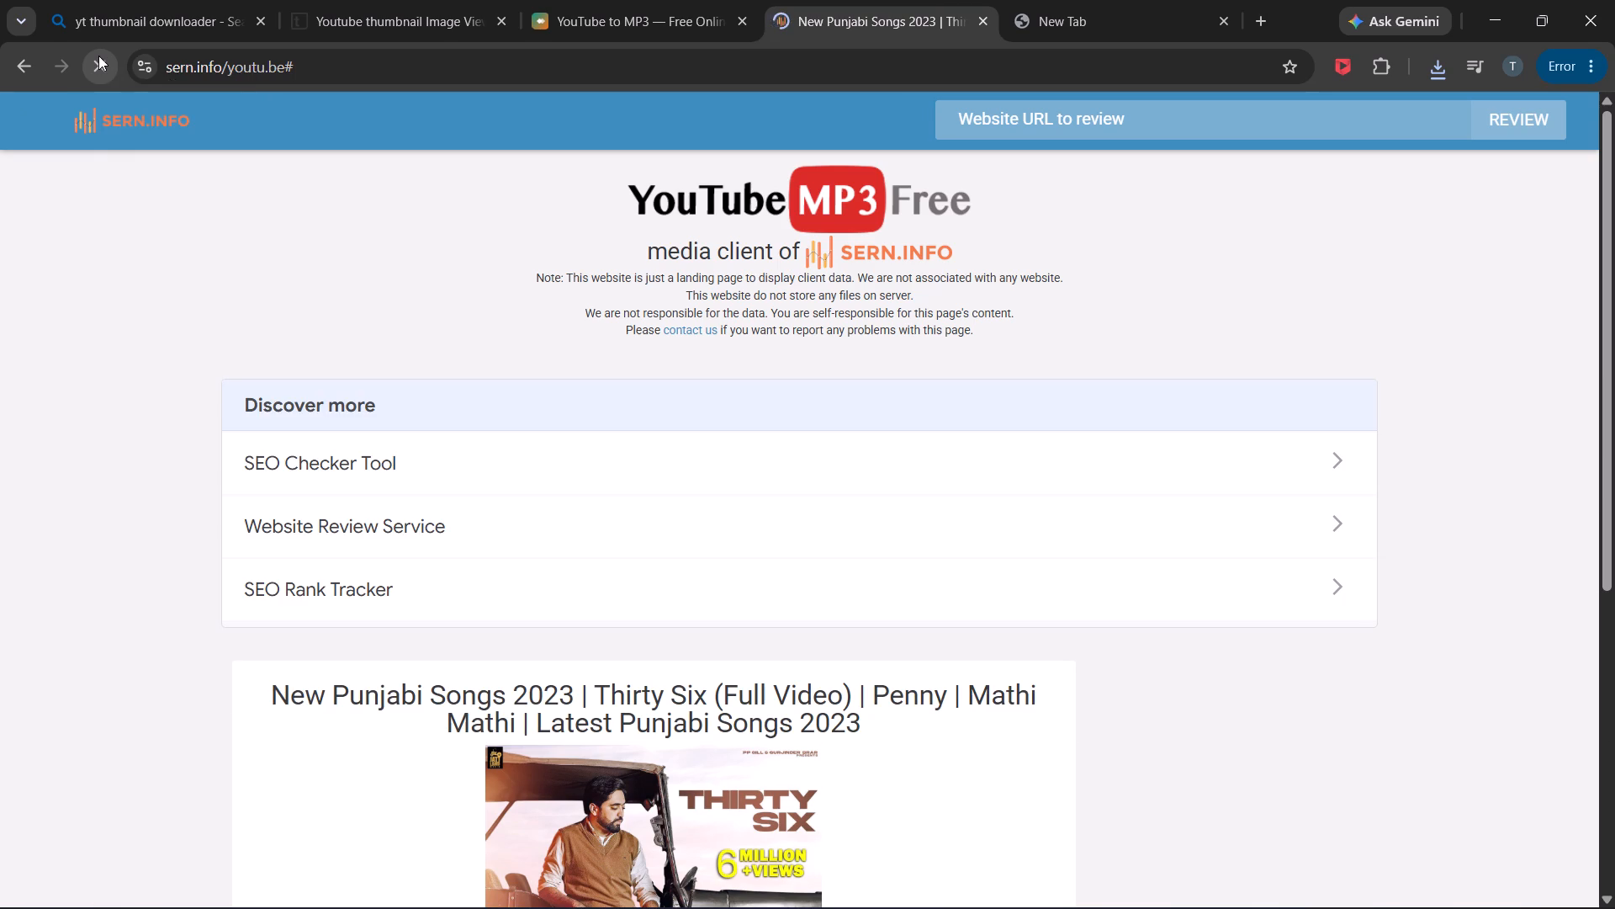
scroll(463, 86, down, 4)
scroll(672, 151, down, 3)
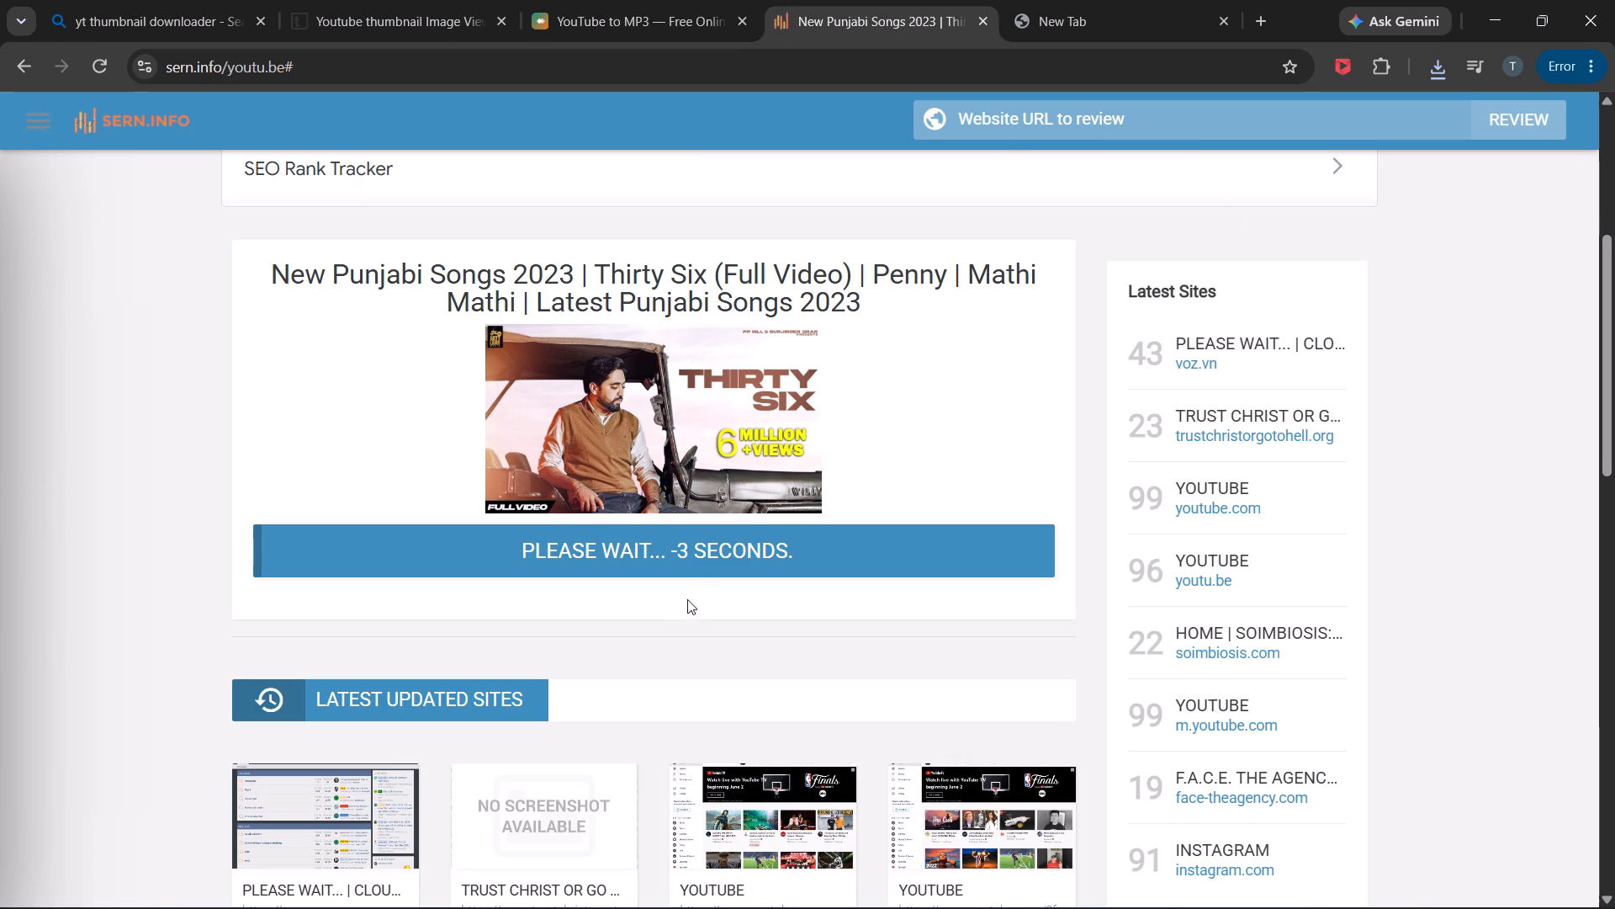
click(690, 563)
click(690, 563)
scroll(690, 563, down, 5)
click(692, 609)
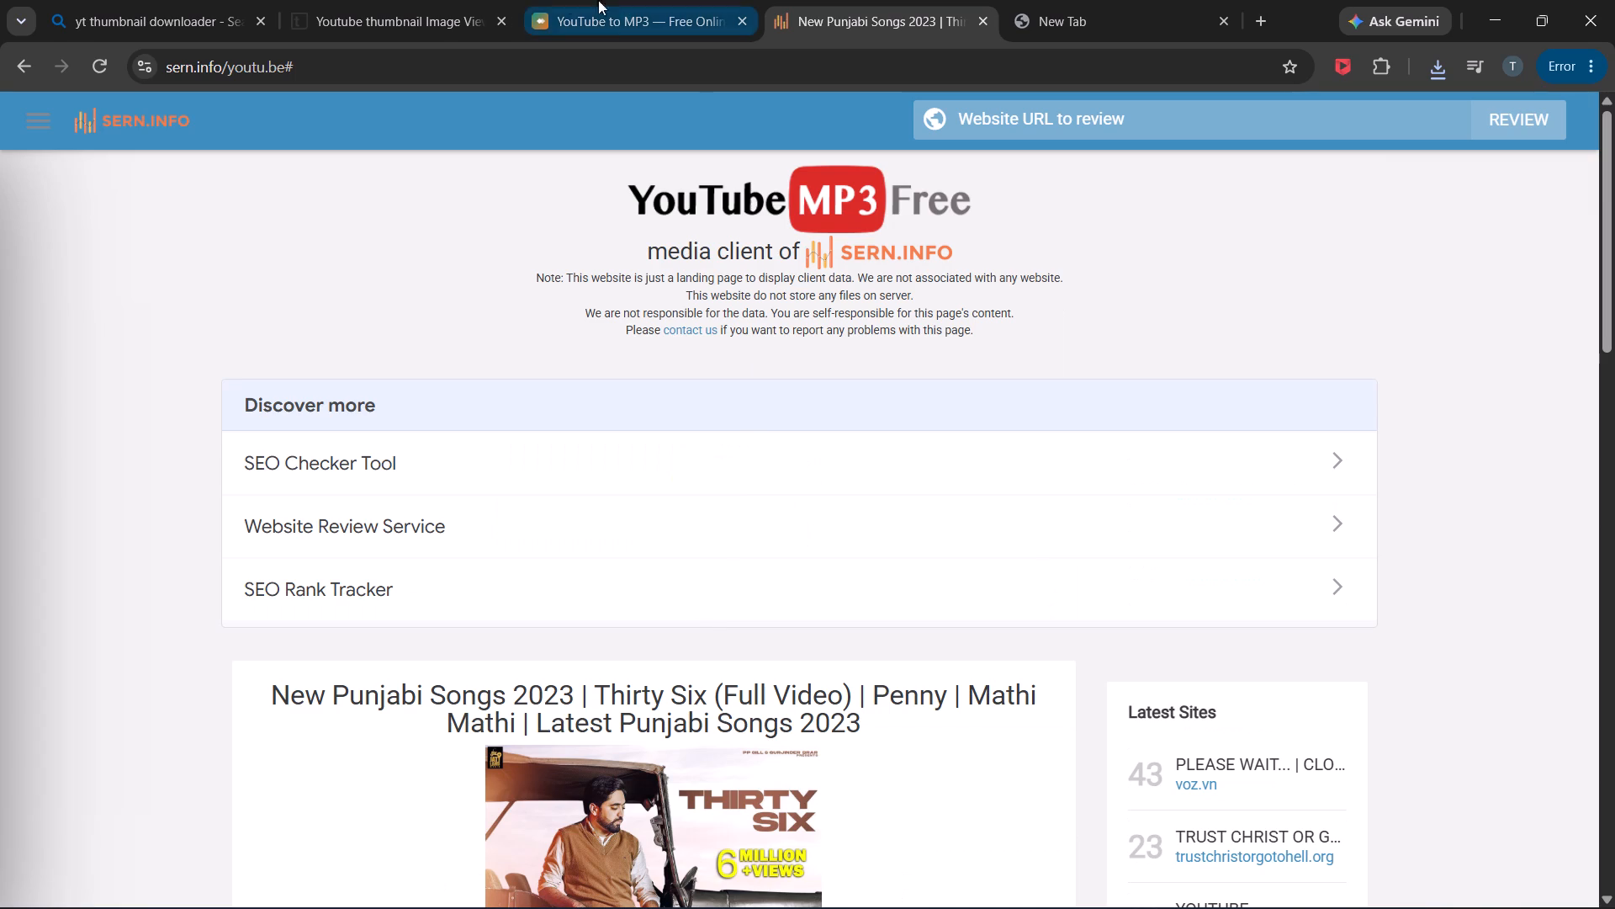
Open YouTube through the Kaali Hoodie shortcut on the new tab page and go to its home page.
click(1205, 7)
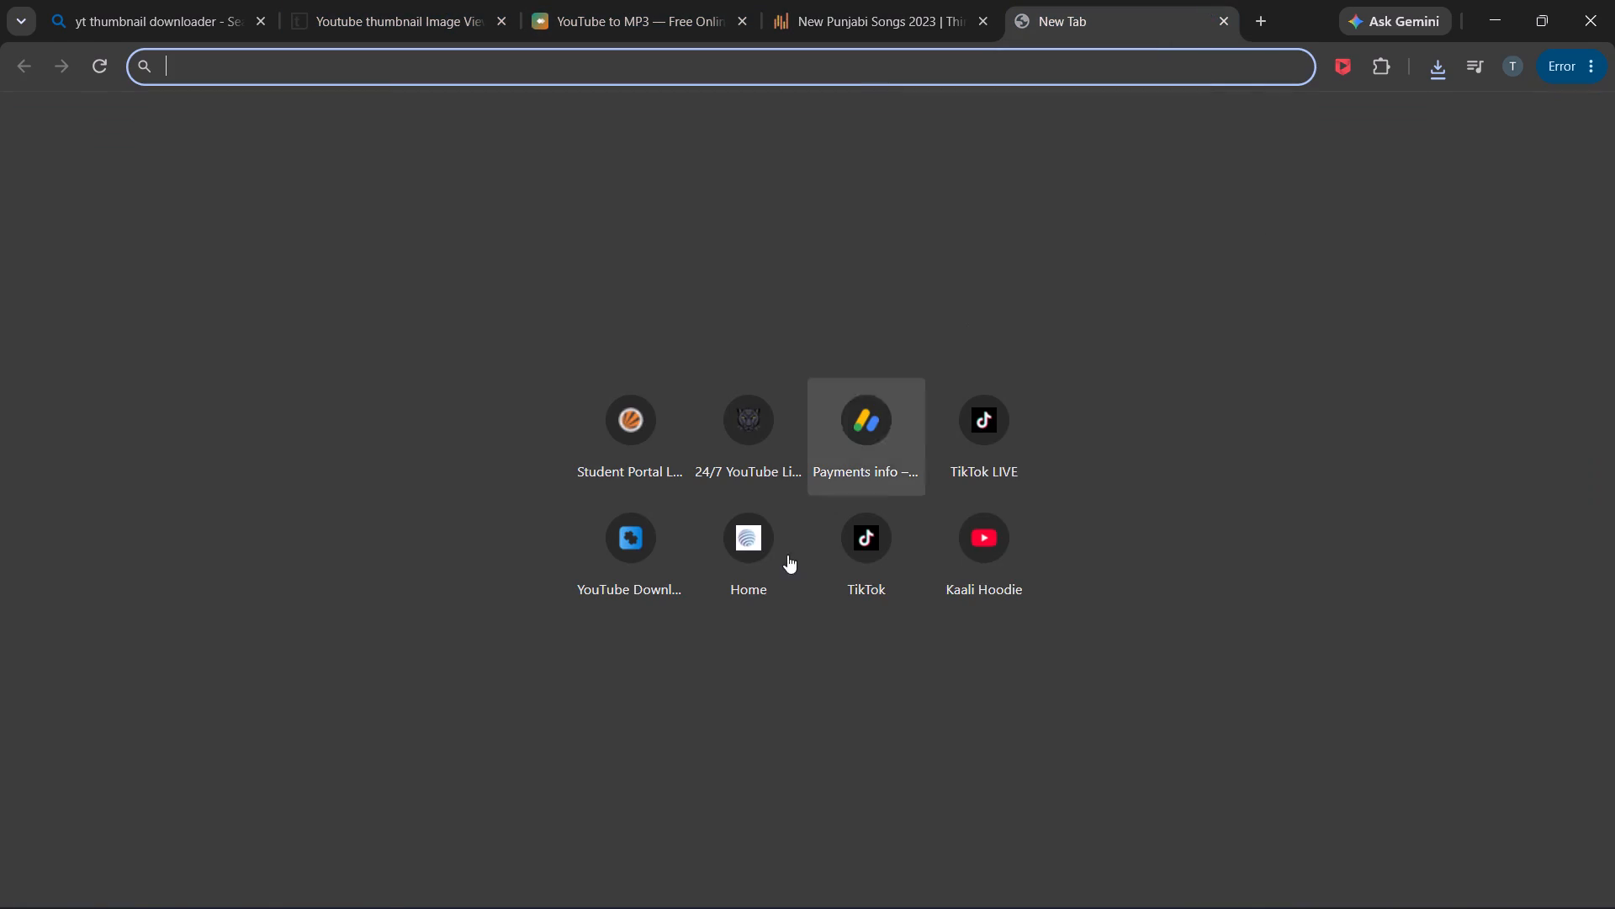
click(945, 518)
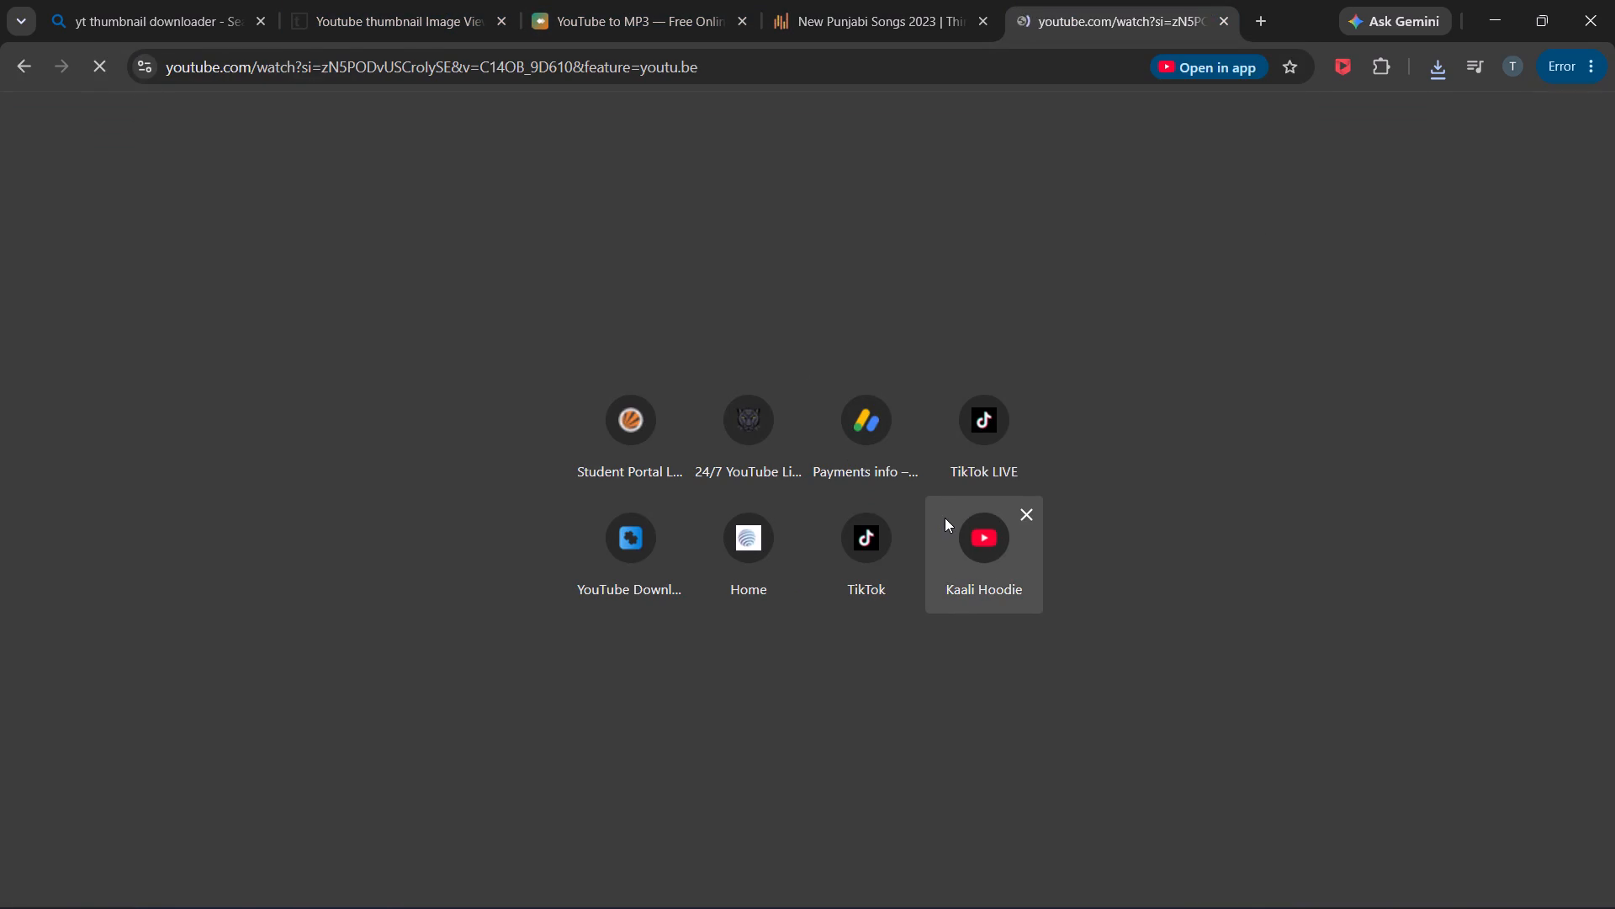
scroll(826, 645, down, 4)
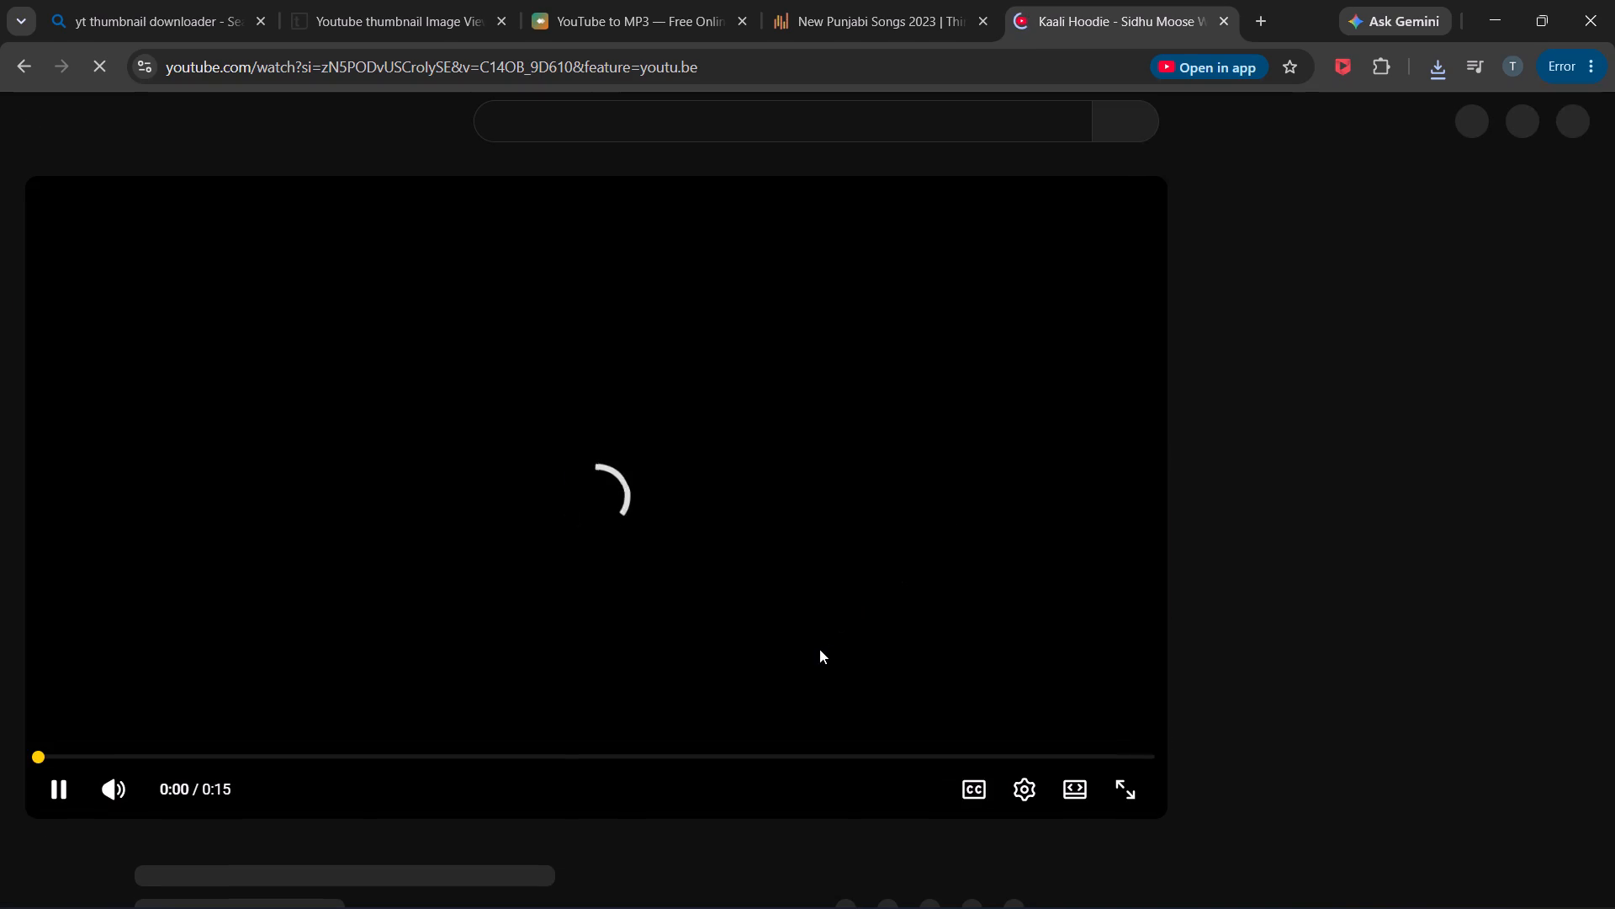
scroll(725, 641, down, 3)
scroll(548, 575, down, 2)
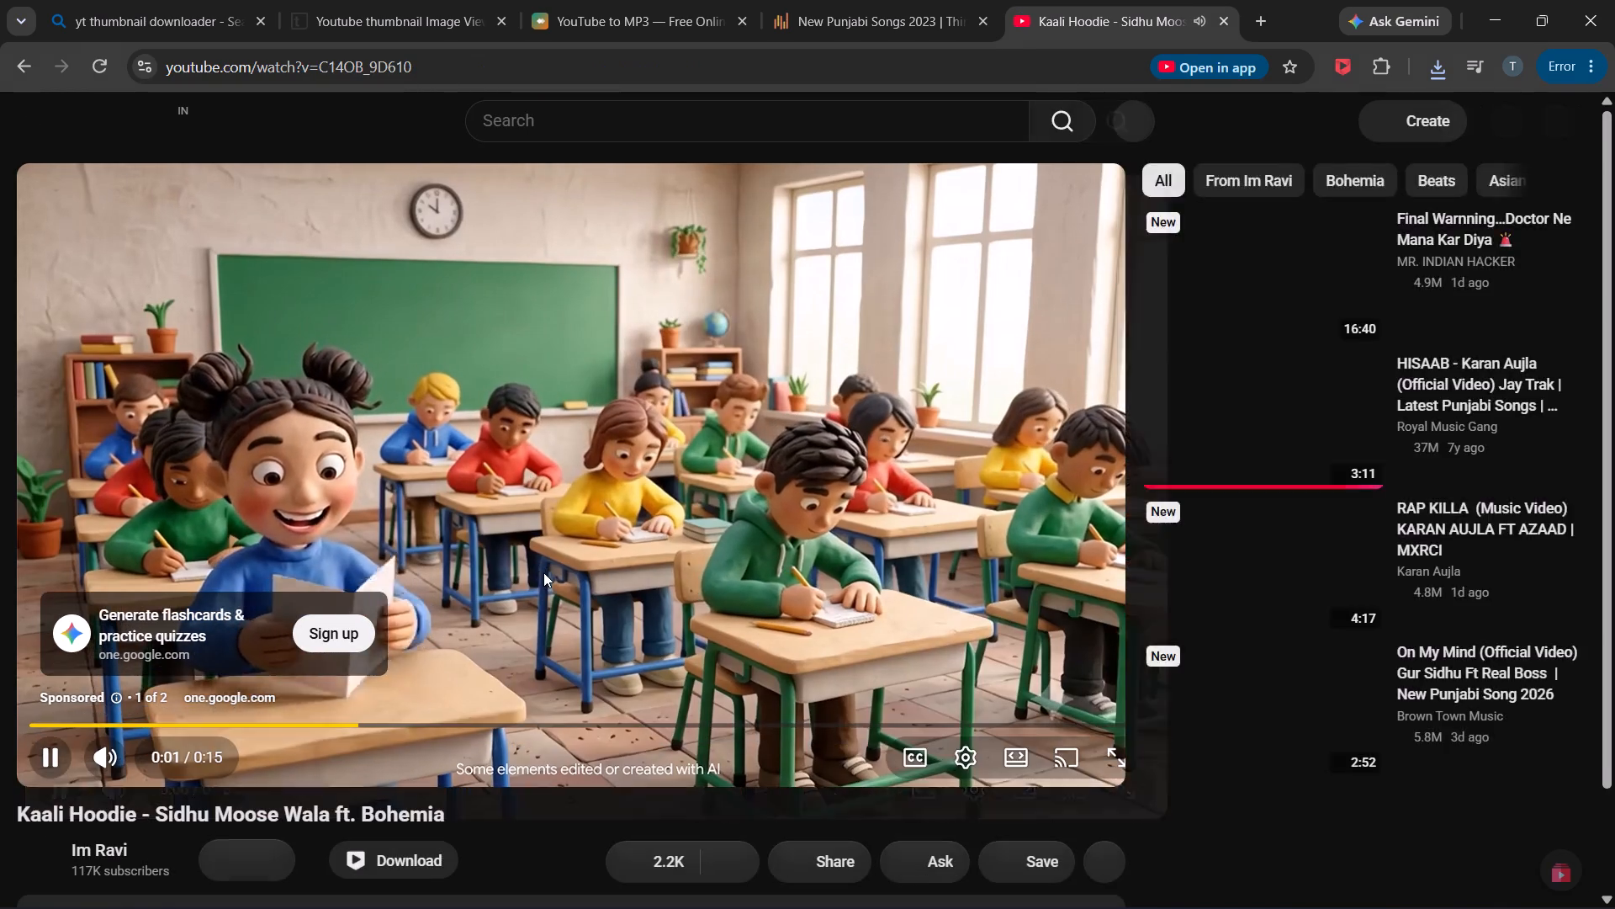
scroll(580, 560, down, 4)
scroll(1041, 520, up, 4)
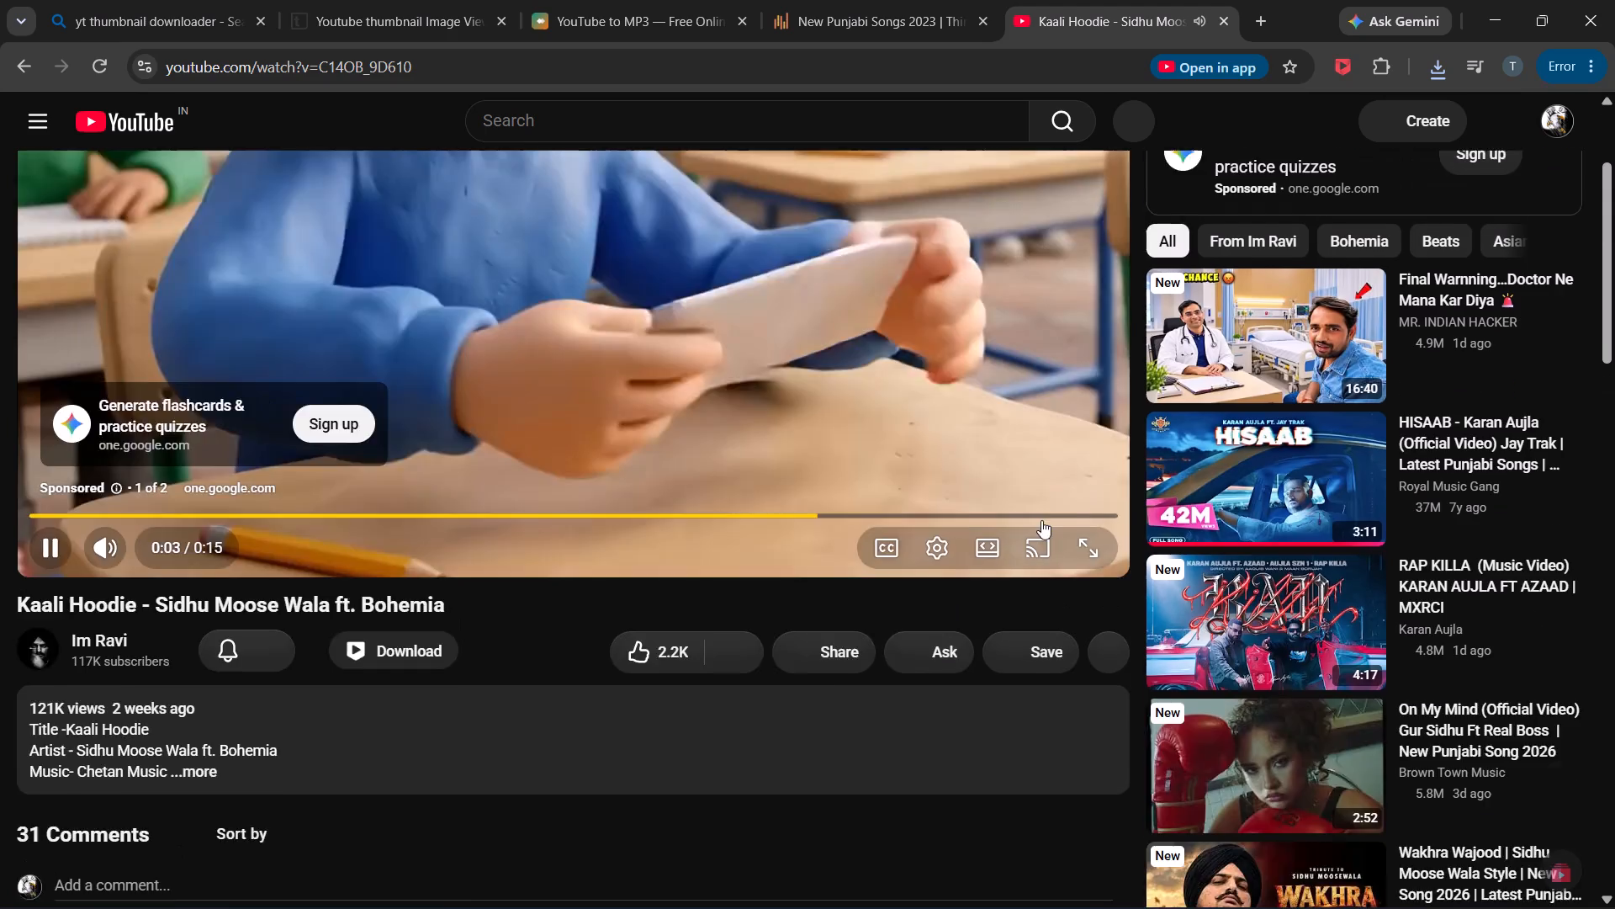
click(87, 120)
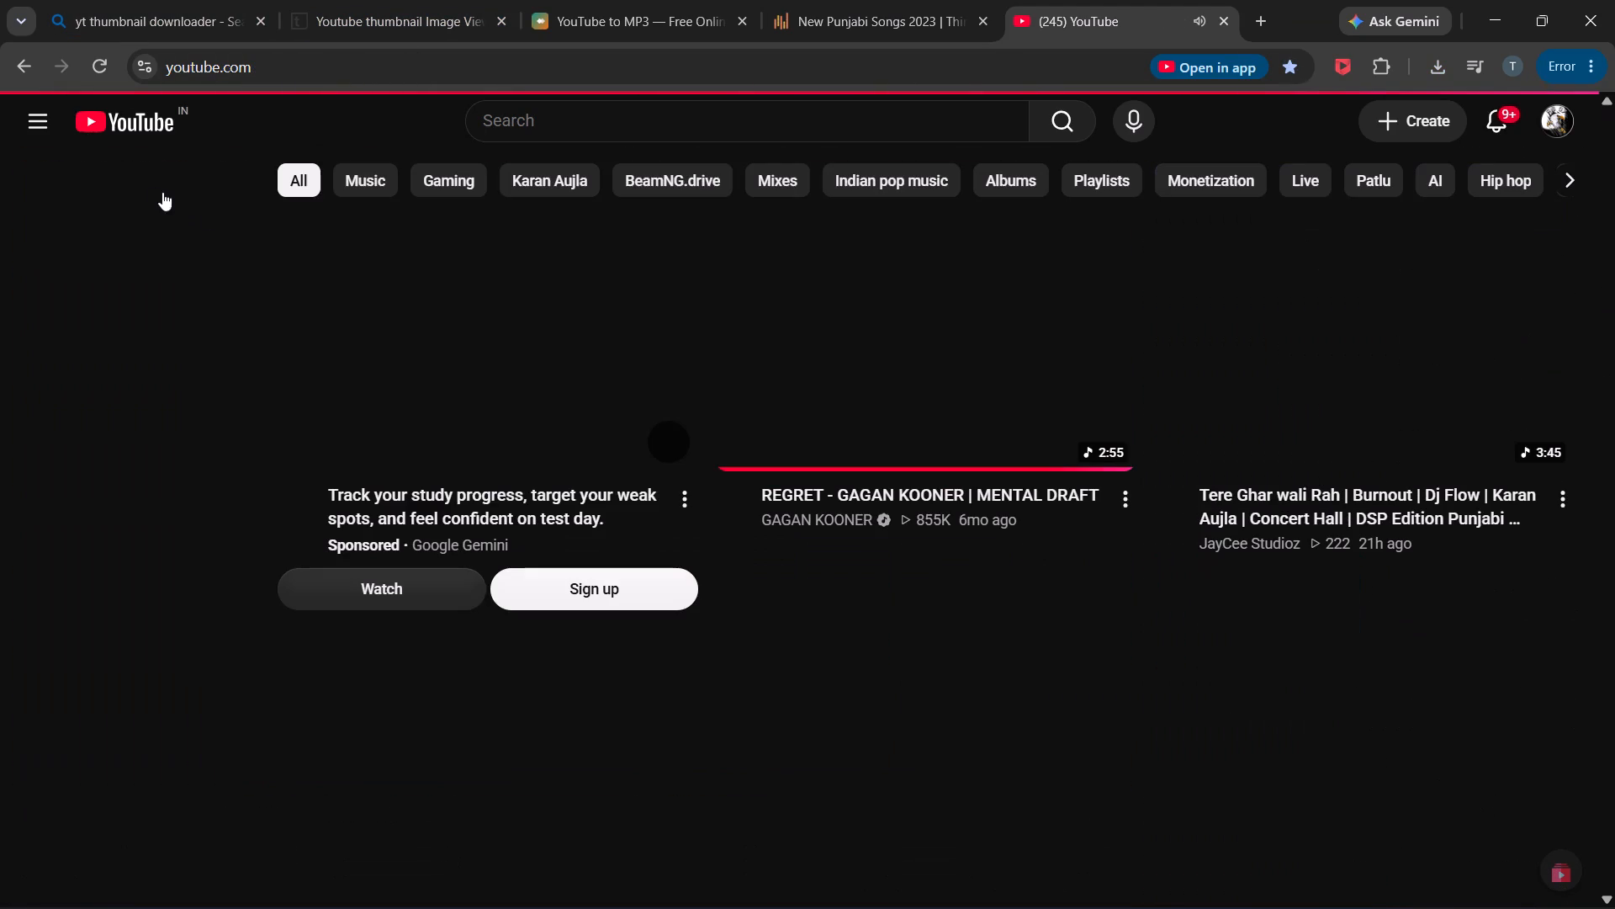
Open the YouTube watch history and play the Thirty Six (Full Video) entry by Jatt Land Music.
scroll(1190, 424, down, 4)
scroll(916, 515, down, 11)
scroll(856, 548, down, 5)
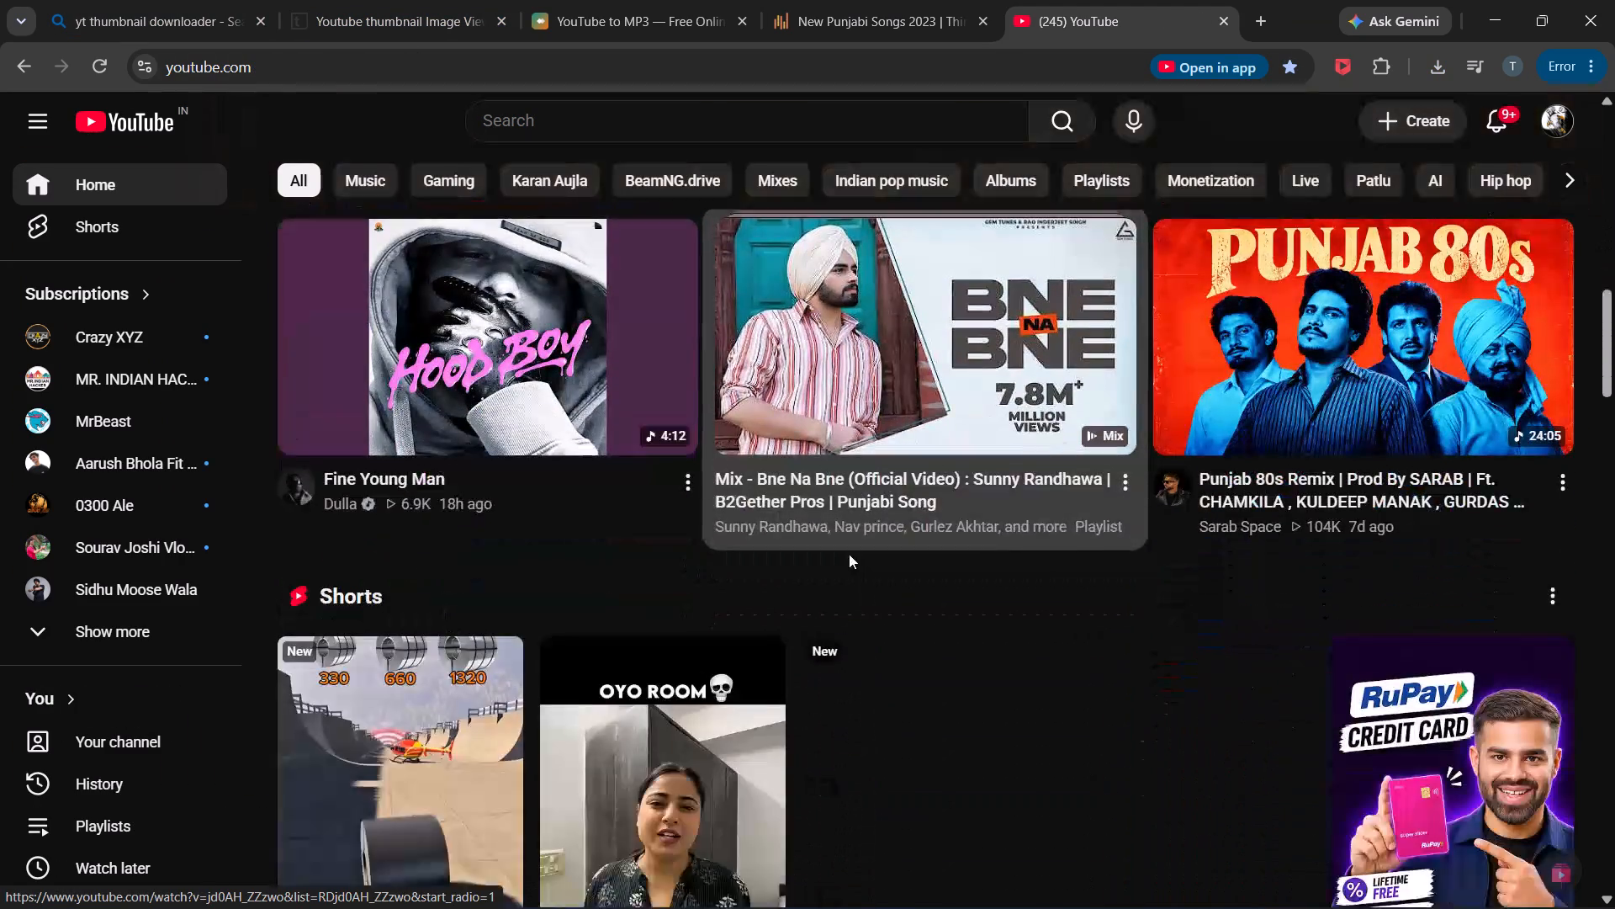
scroll(847, 555, down, 5)
scroll(714, 603, down, 11)
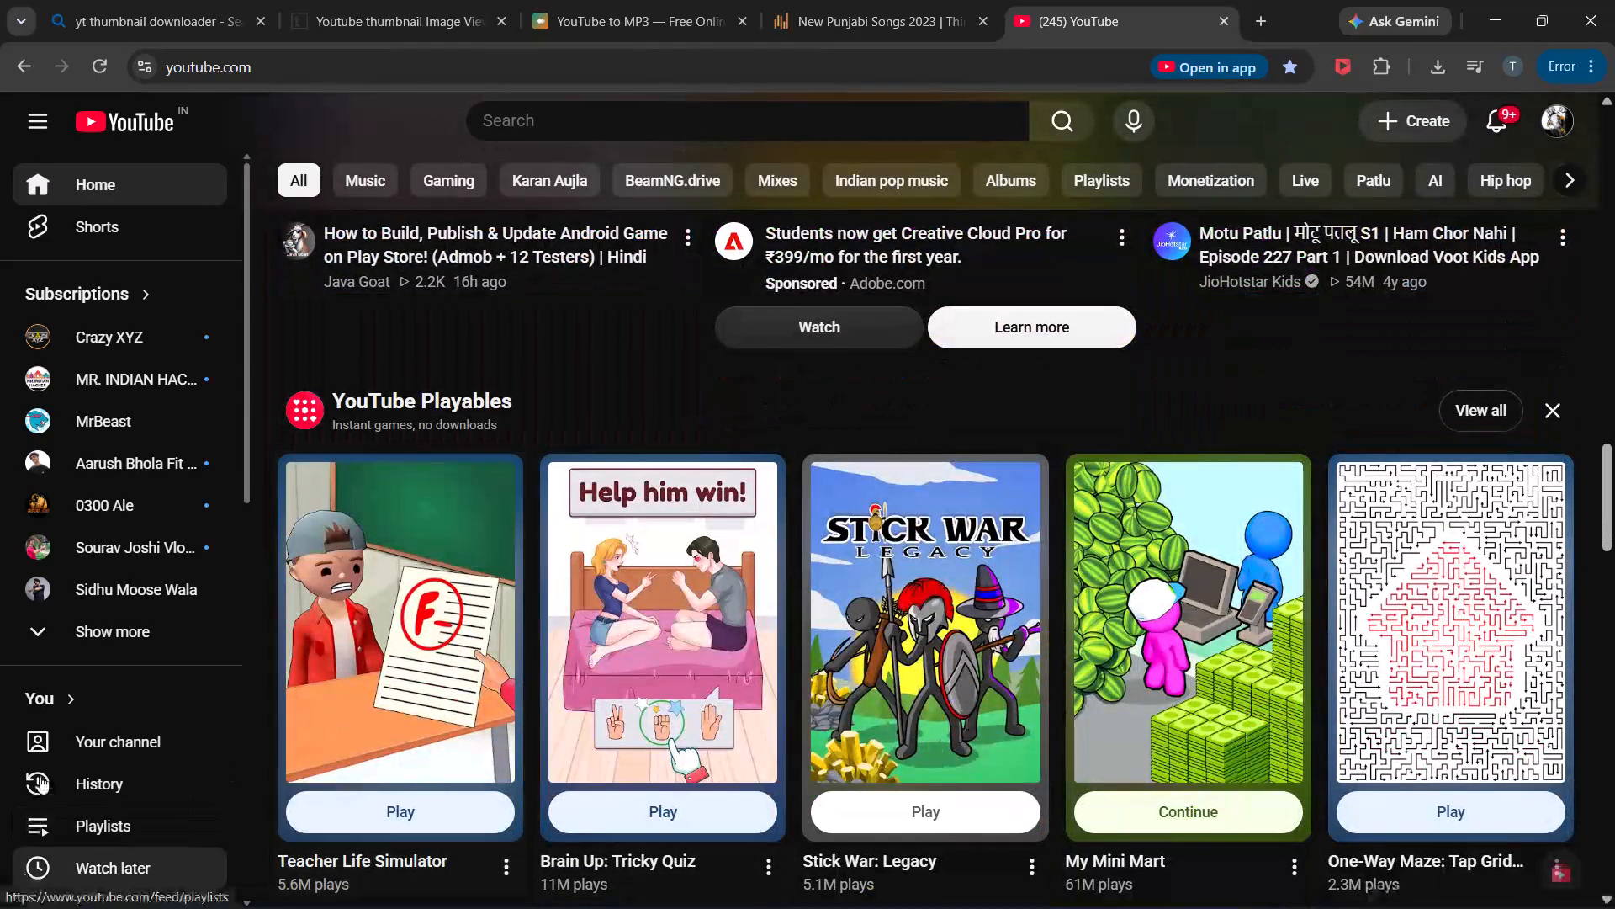
click(40, 775)
scroll(605, 580, up, 7)
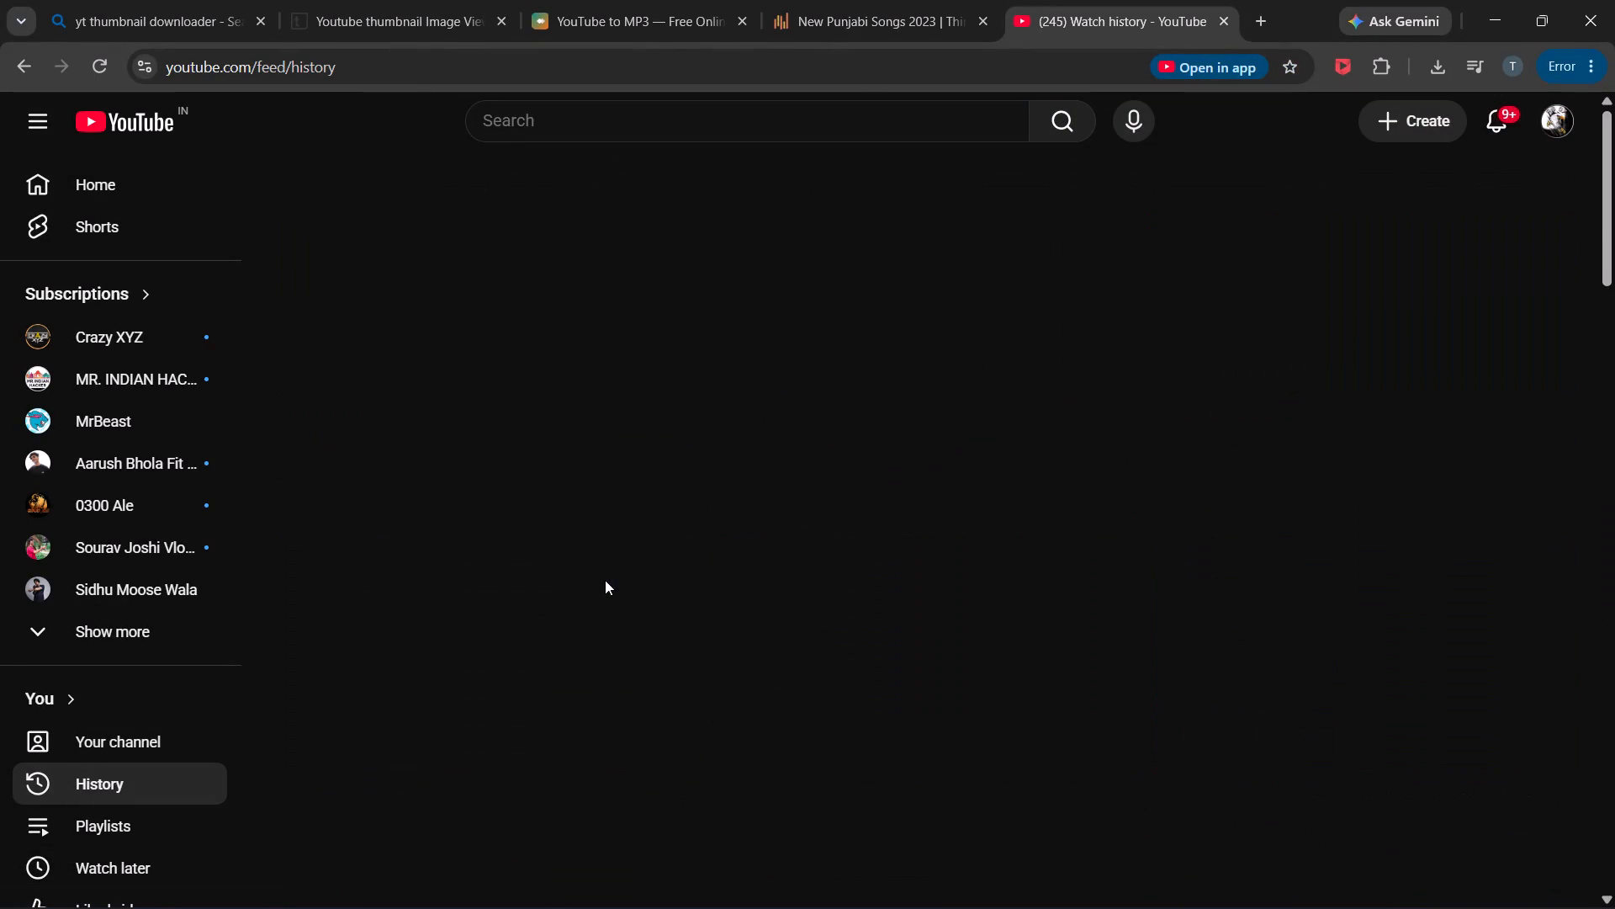
scroll(605, 580, up, 2)
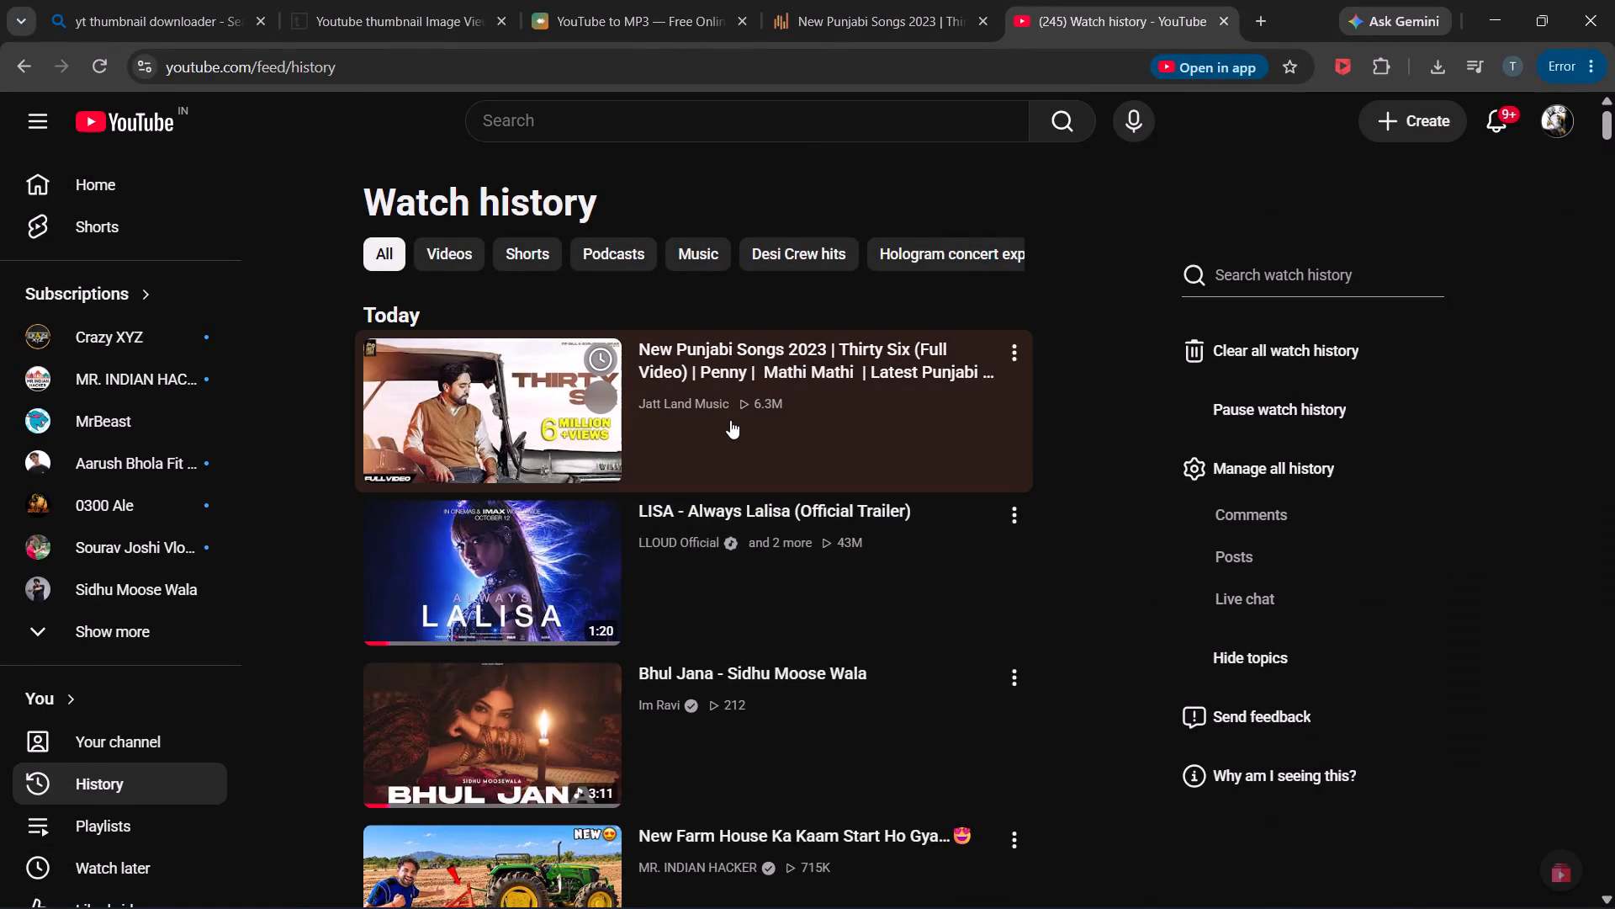
click(730, 420)
click(400, 618)
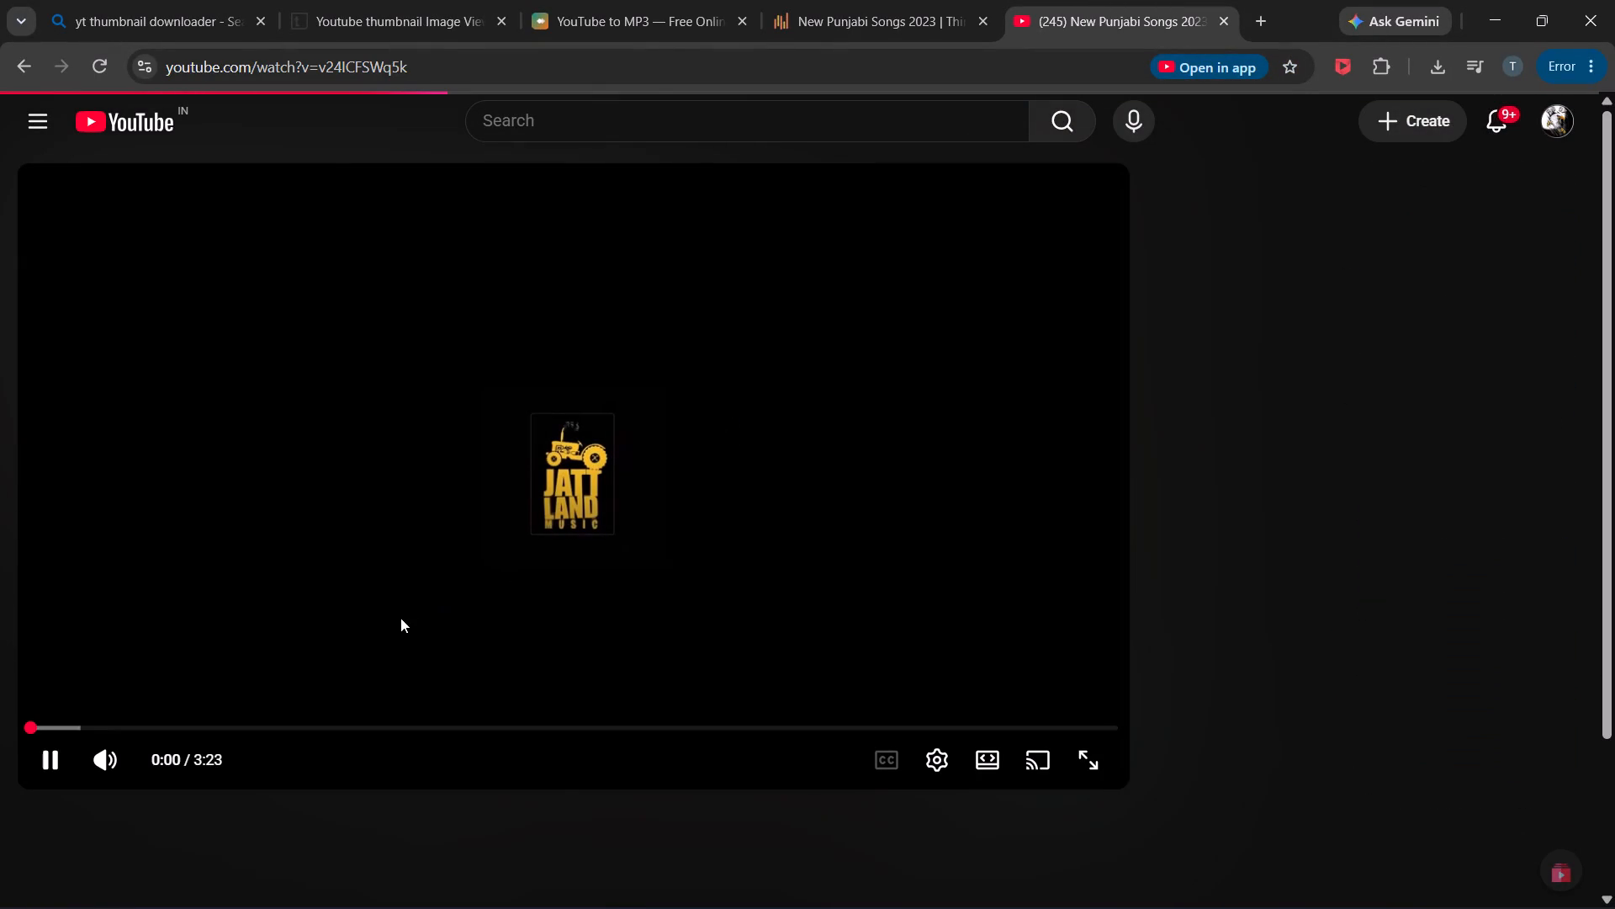
Download the Thirty Six video's audio as MP3 with Flixmate at a bitrate of 320Kbps.
scroll(401, 617, down, 8)
click(394, 446)
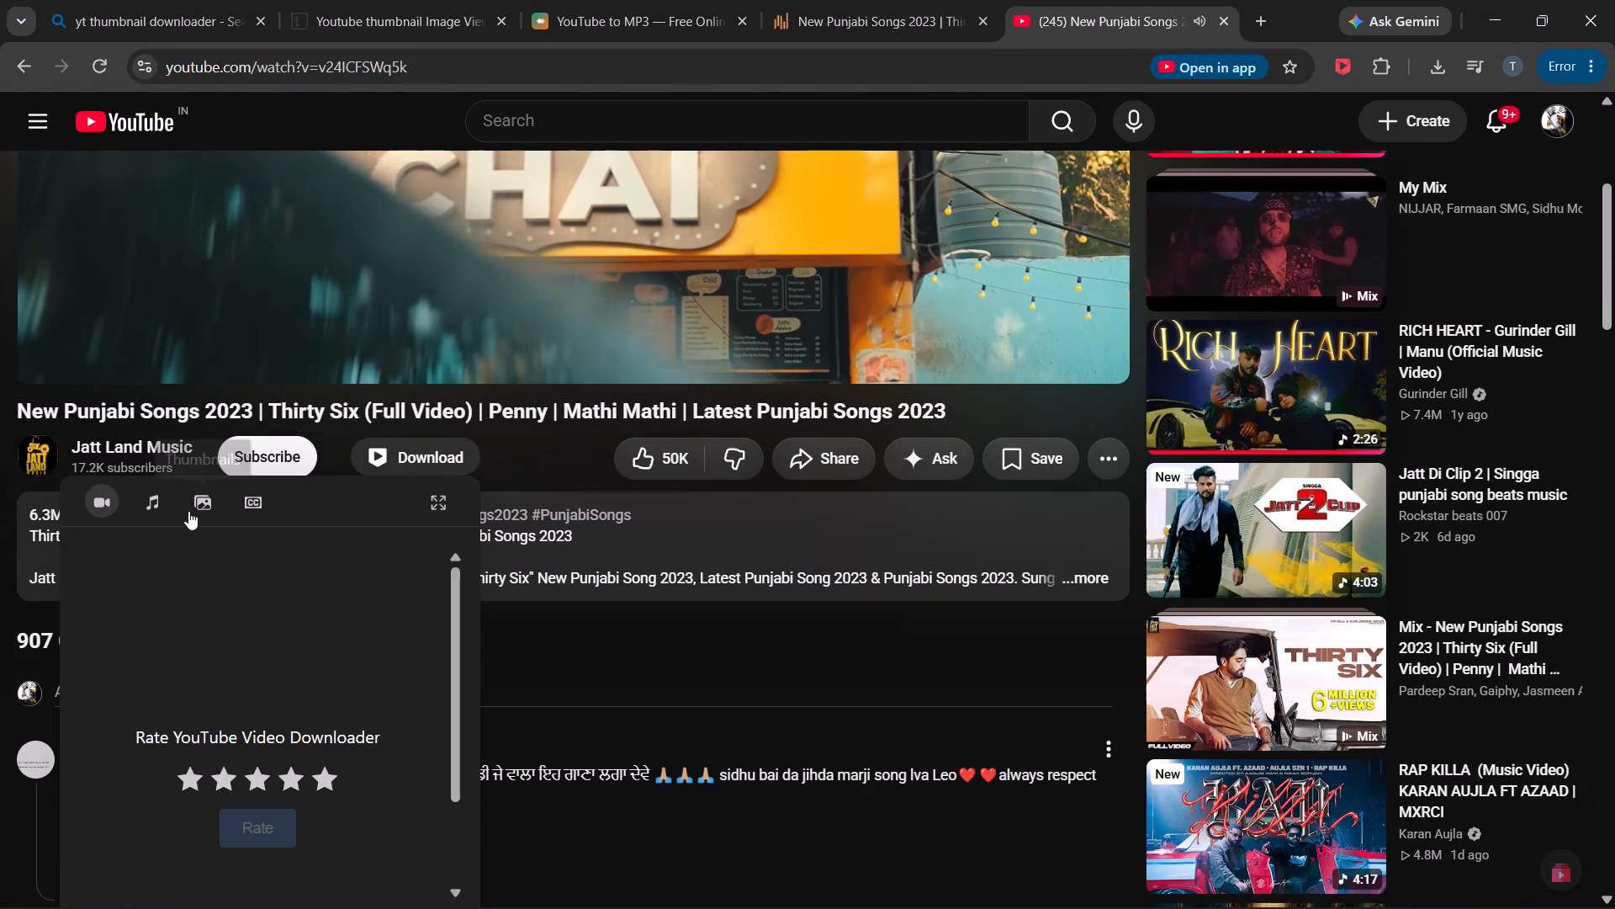
click(159, 508)
click(177, 648)
scroll(165, 752, down, 4)
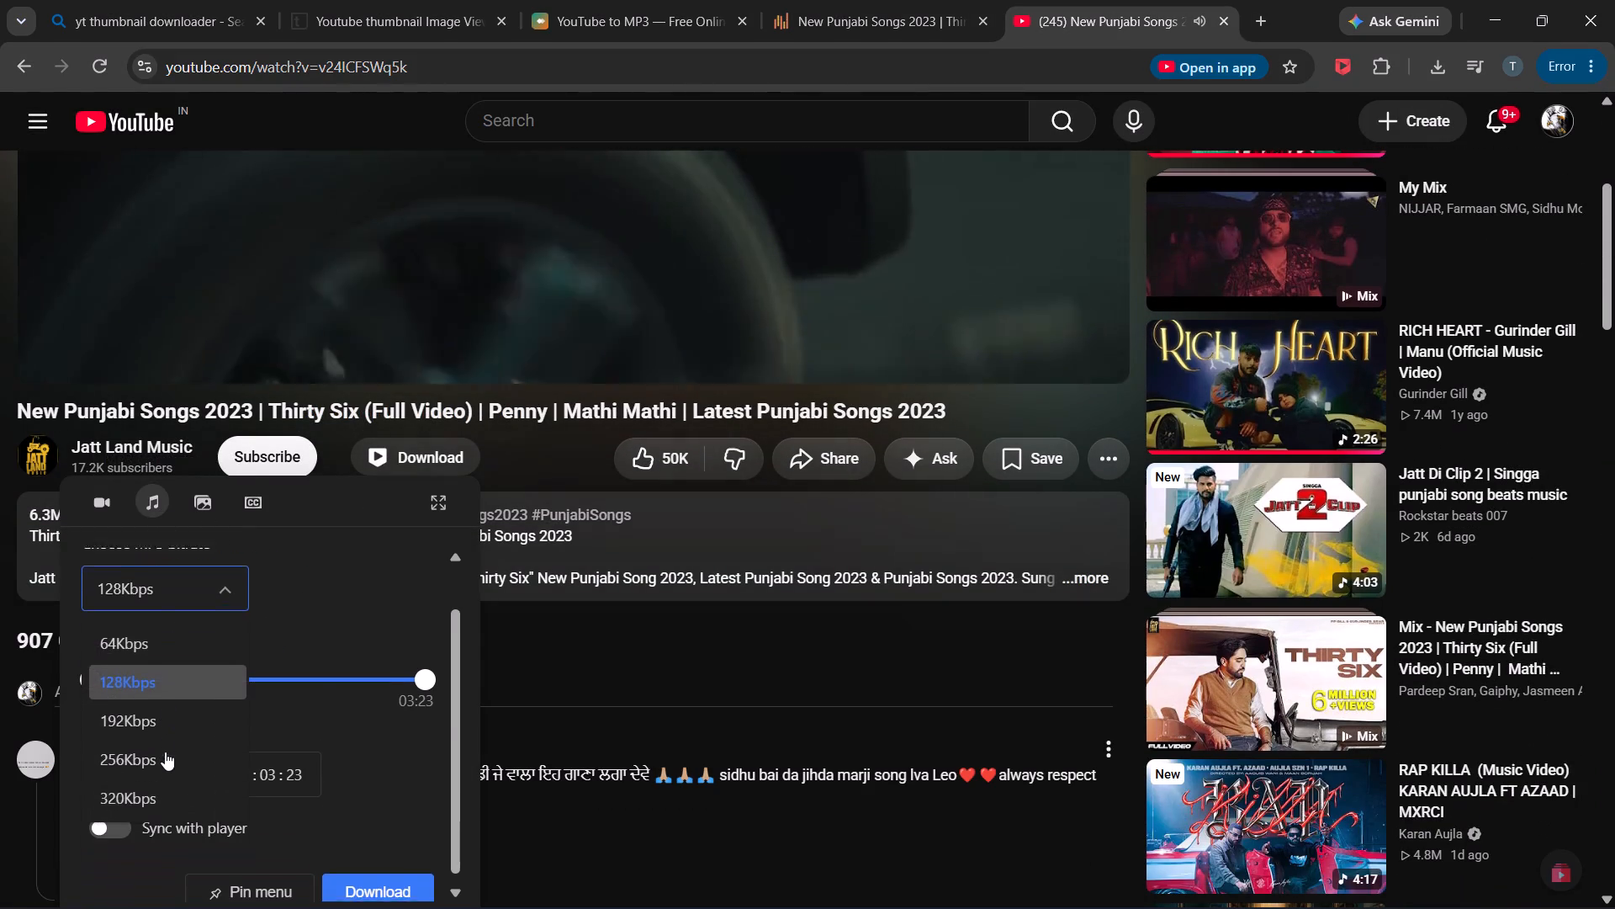
click(172, 790)
click(384, 890)
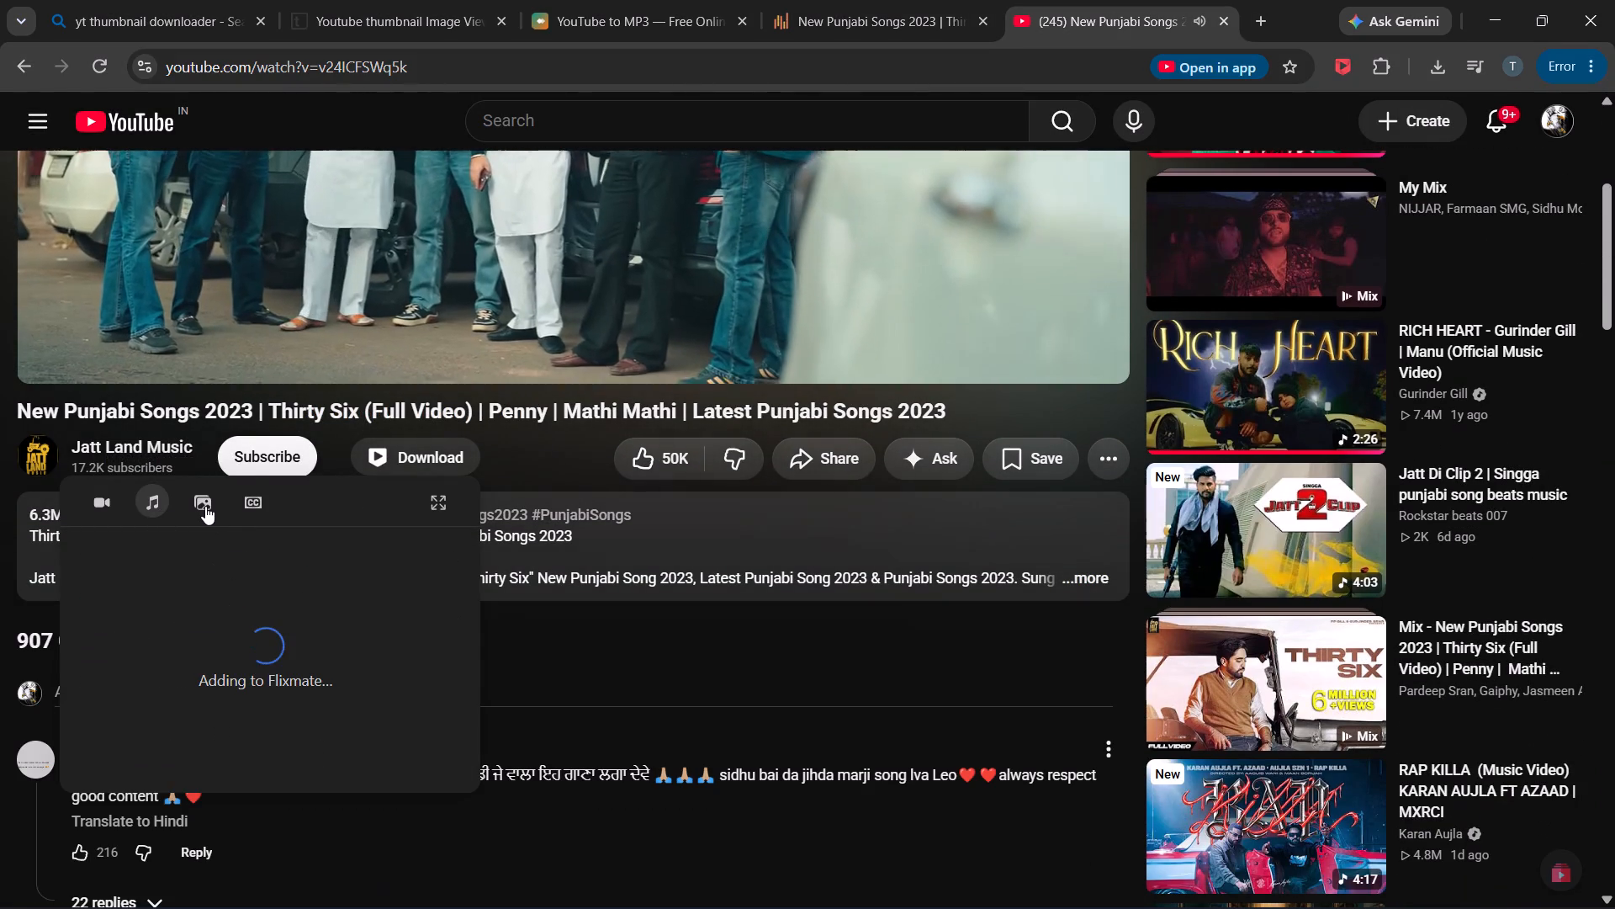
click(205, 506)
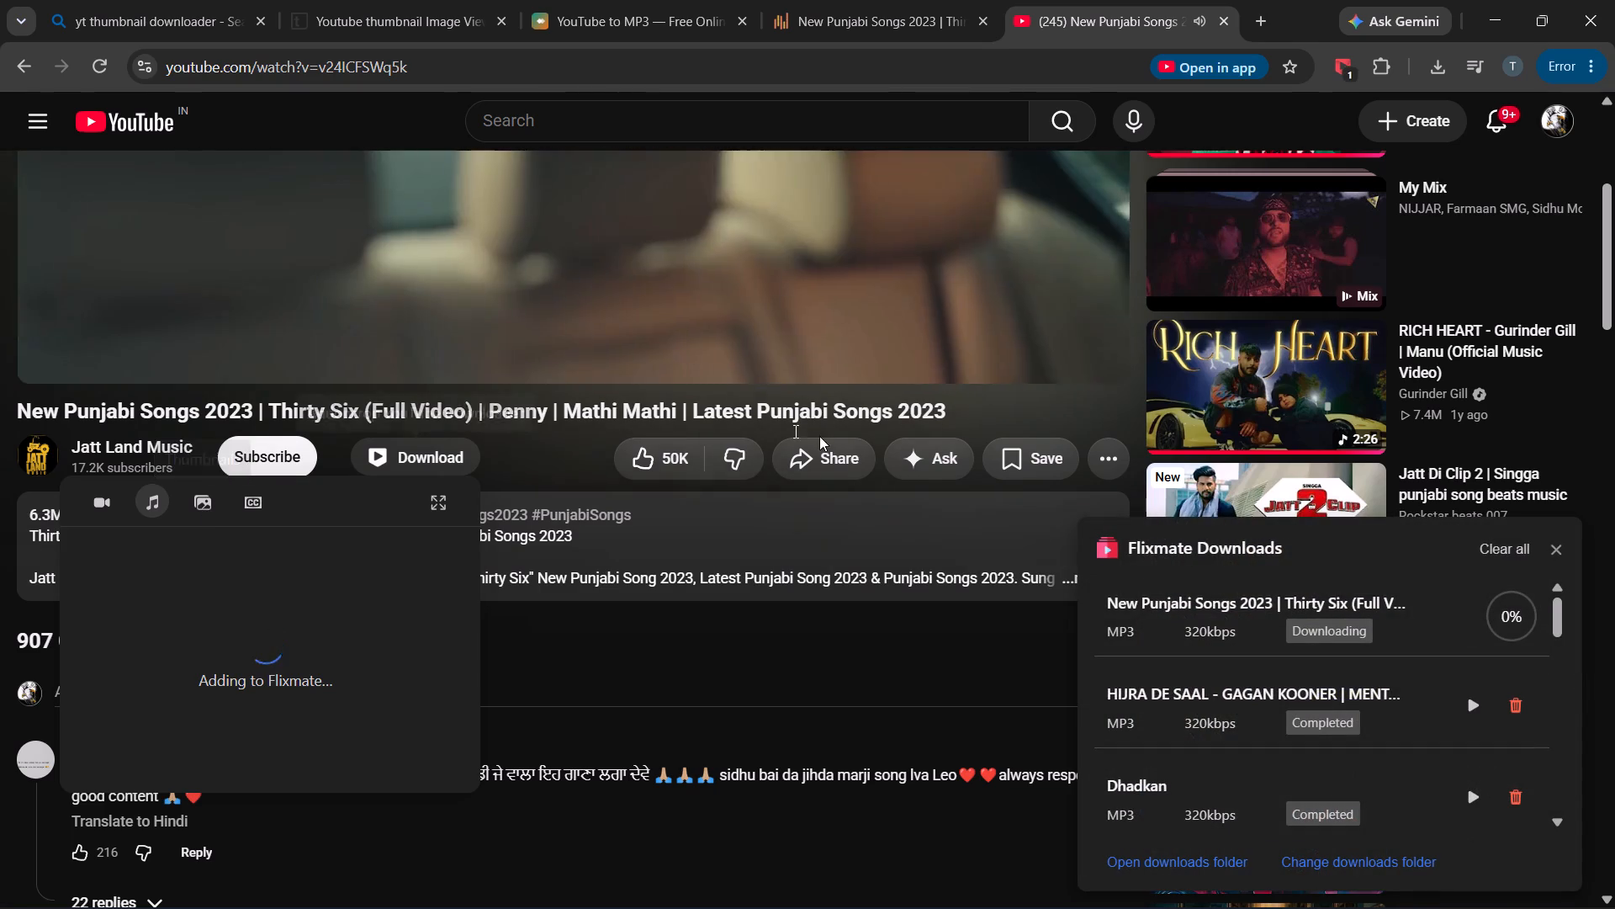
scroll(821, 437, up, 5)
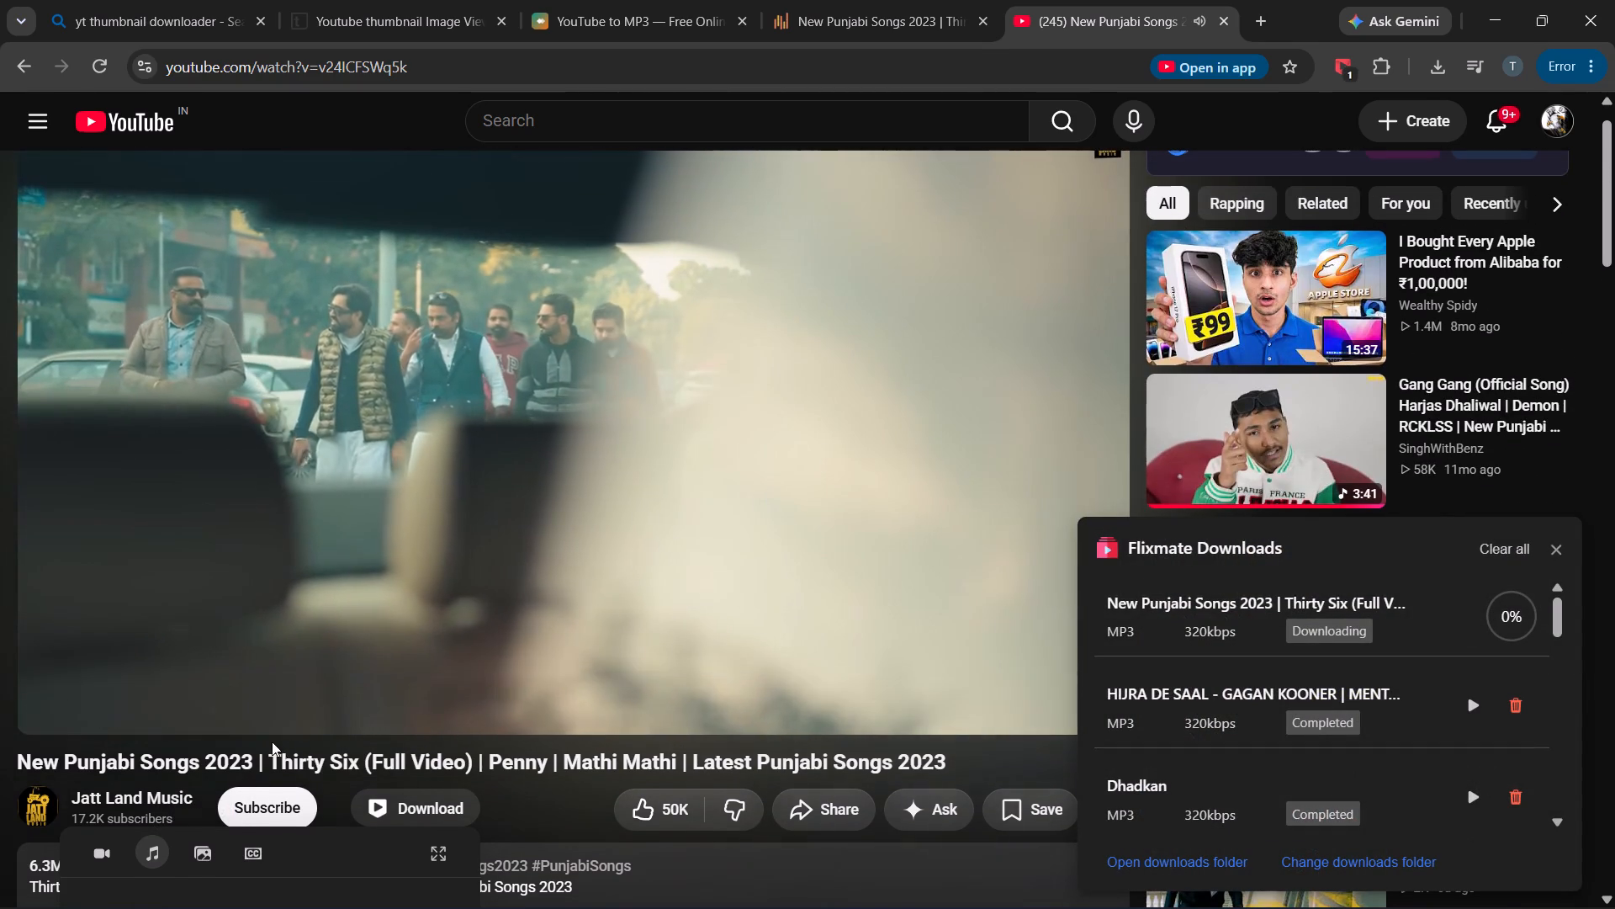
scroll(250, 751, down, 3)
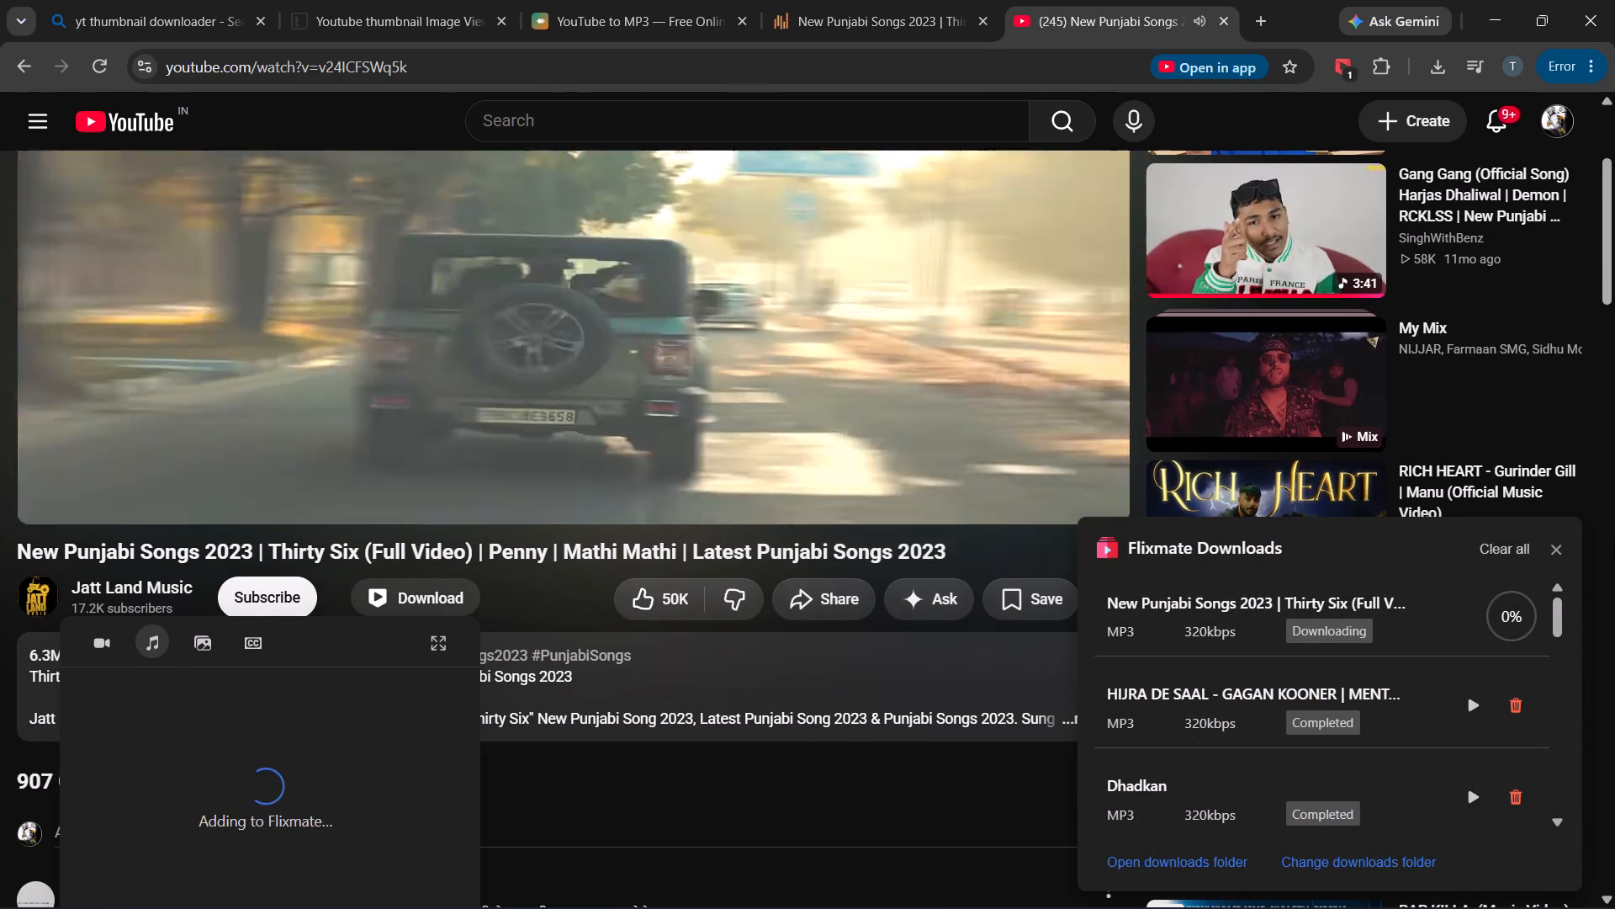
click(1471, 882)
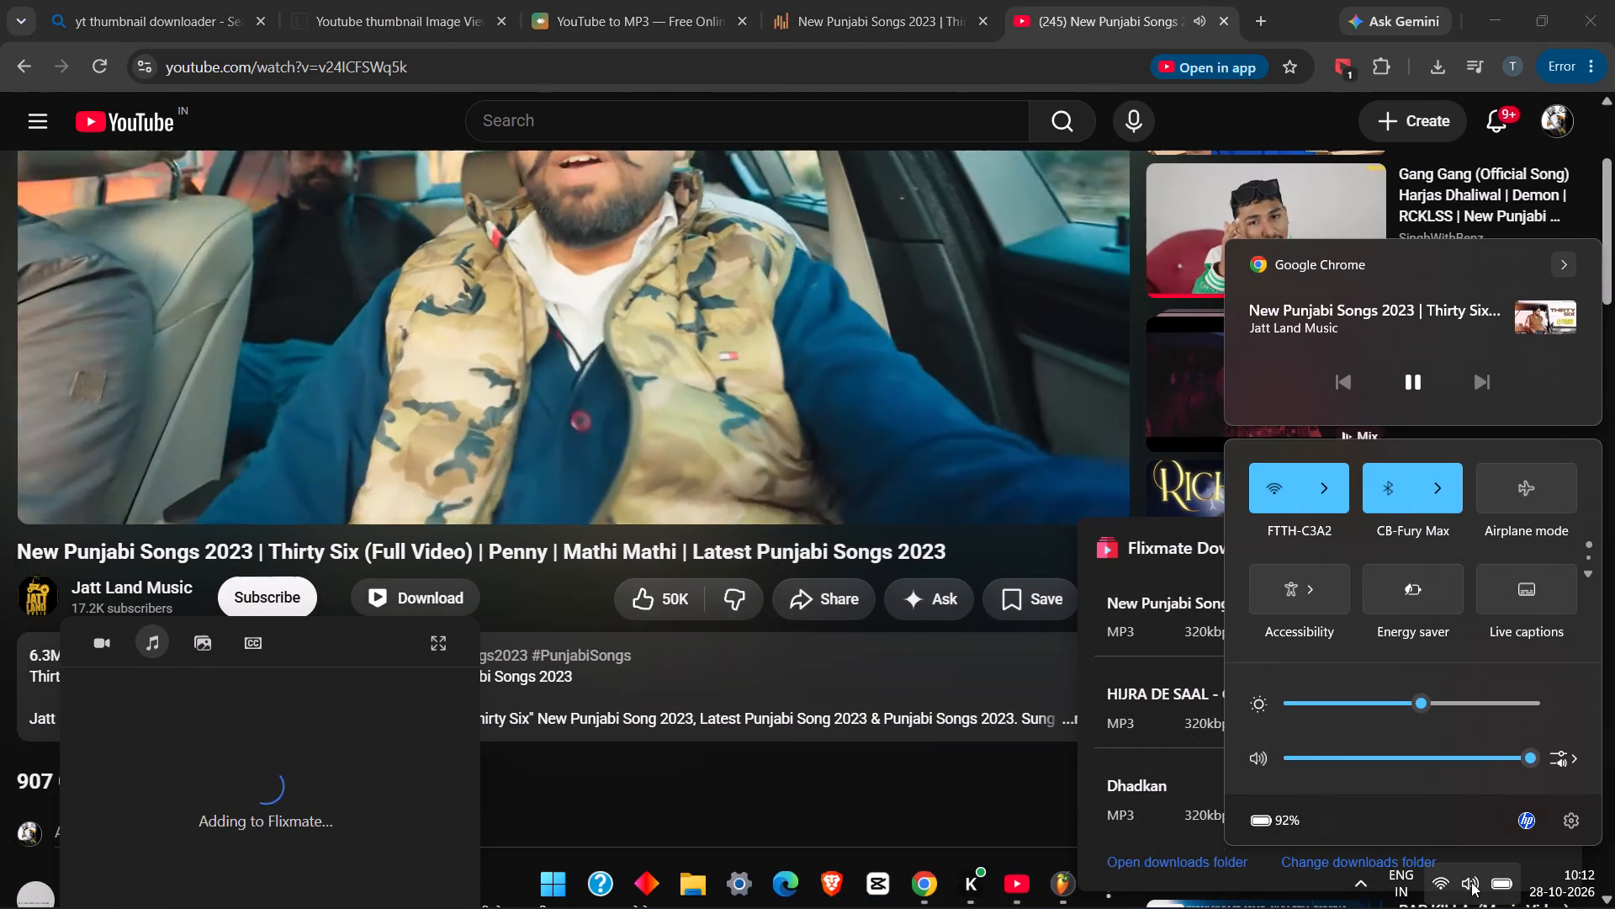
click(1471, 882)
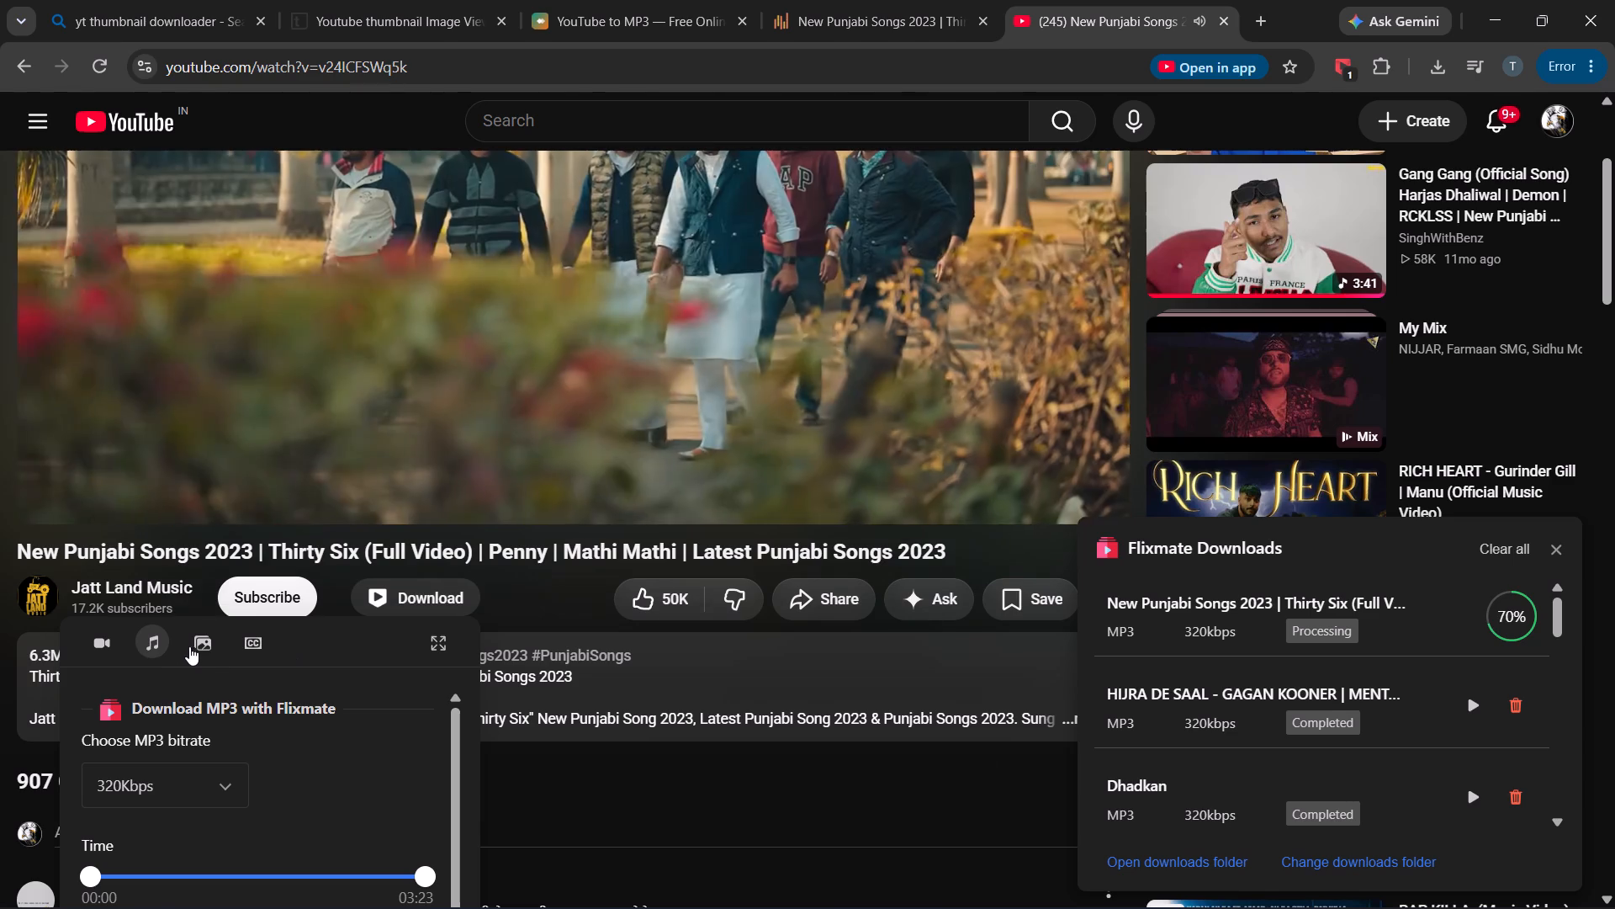
Download the Thirty Six video's thumbnail at Maximum Resolution (1280x720) with the video downloader extension.
click(193, 645)
scroll(213, 679, down, 4)
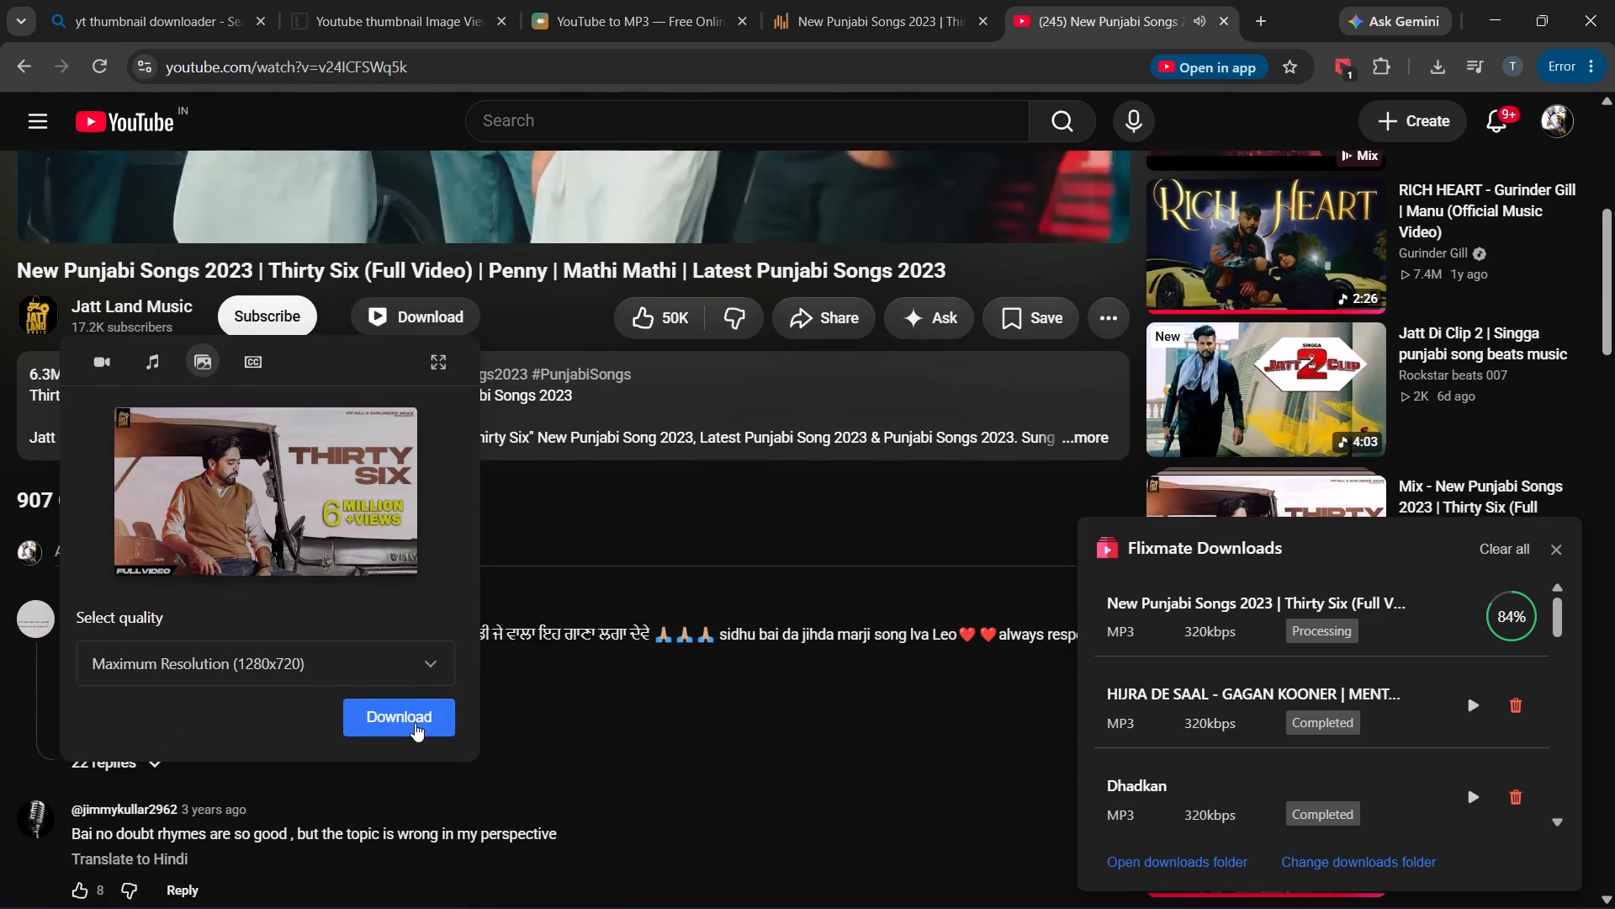
click(416, 724)
Pause the Thirty Six video.
scroll(982, 497, up, 5)
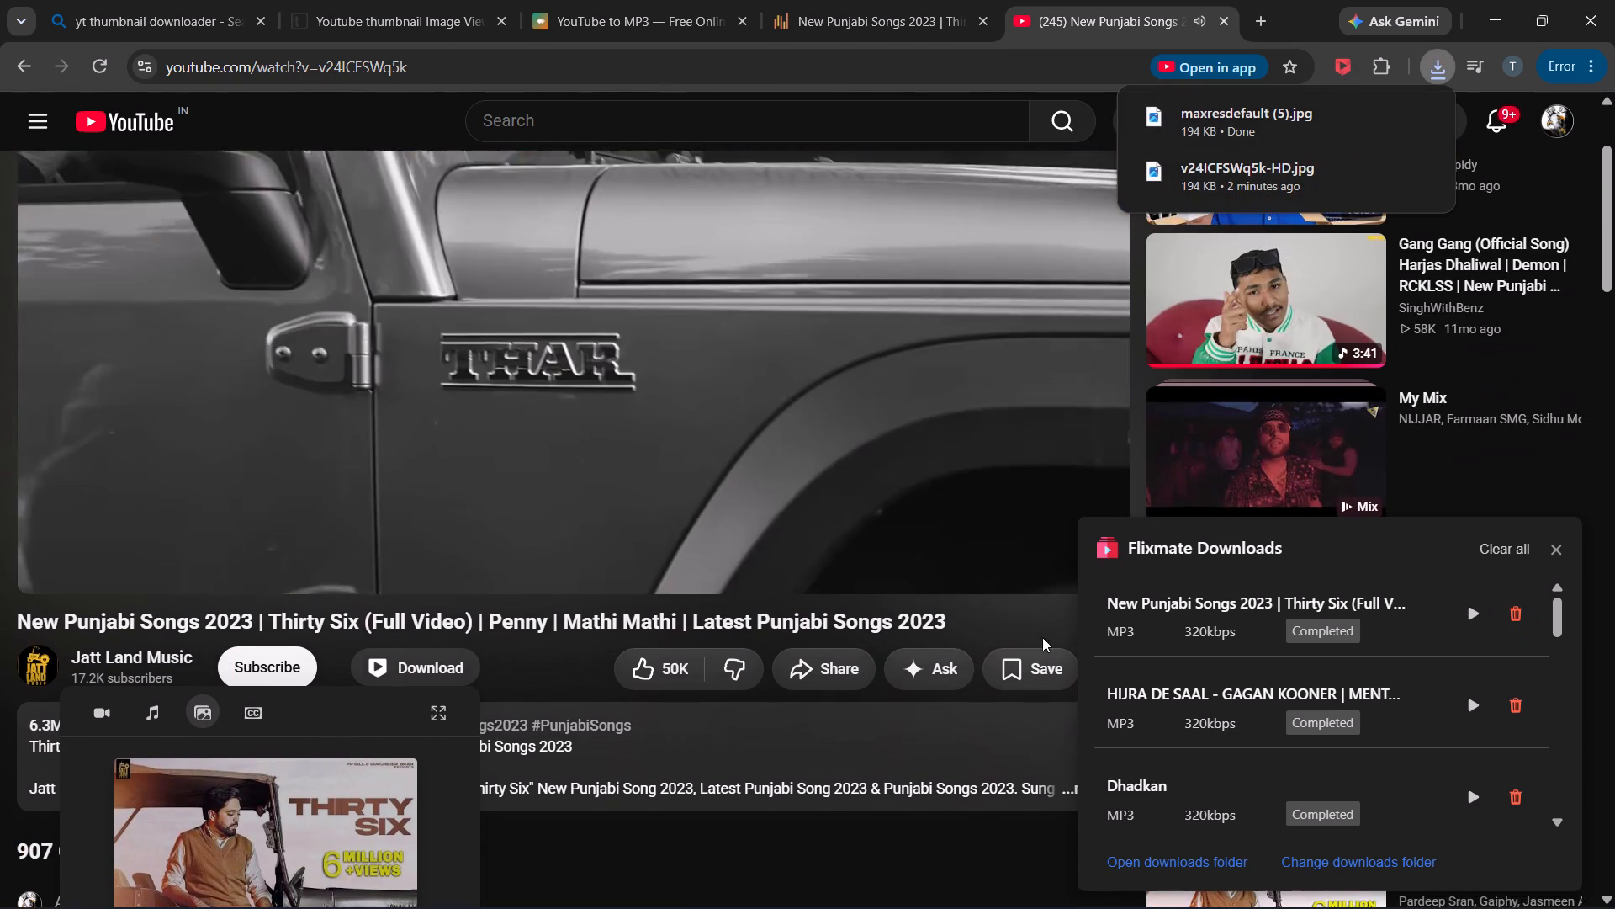
key(space)
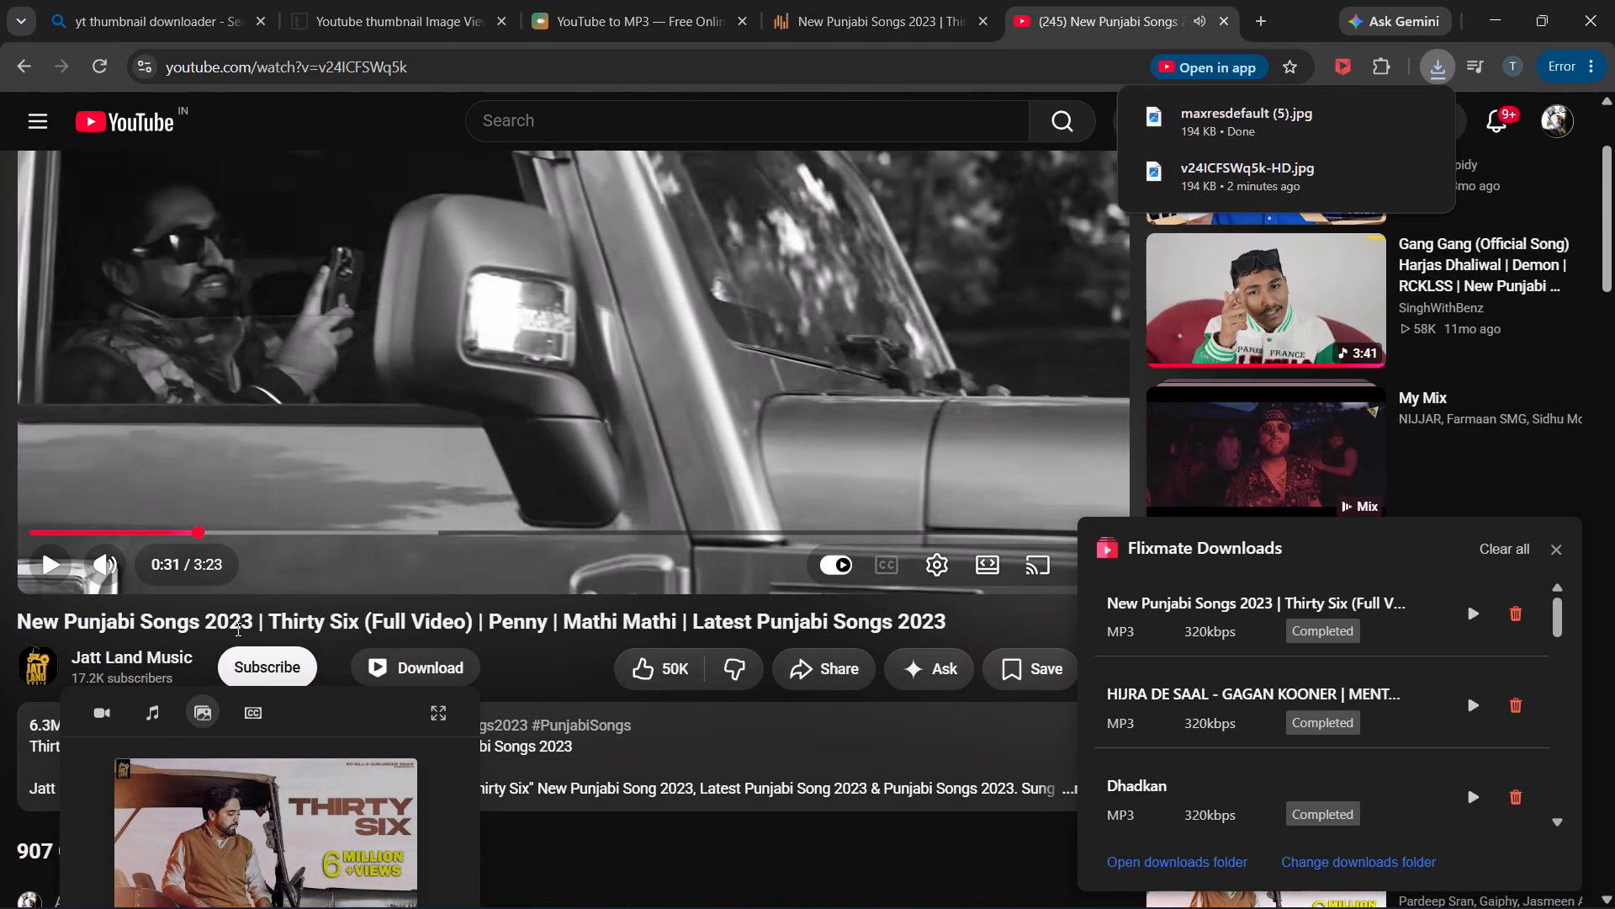
Copy the song name Thirty Six from the YouTube video title.
drag(268, 610, 349, 617)
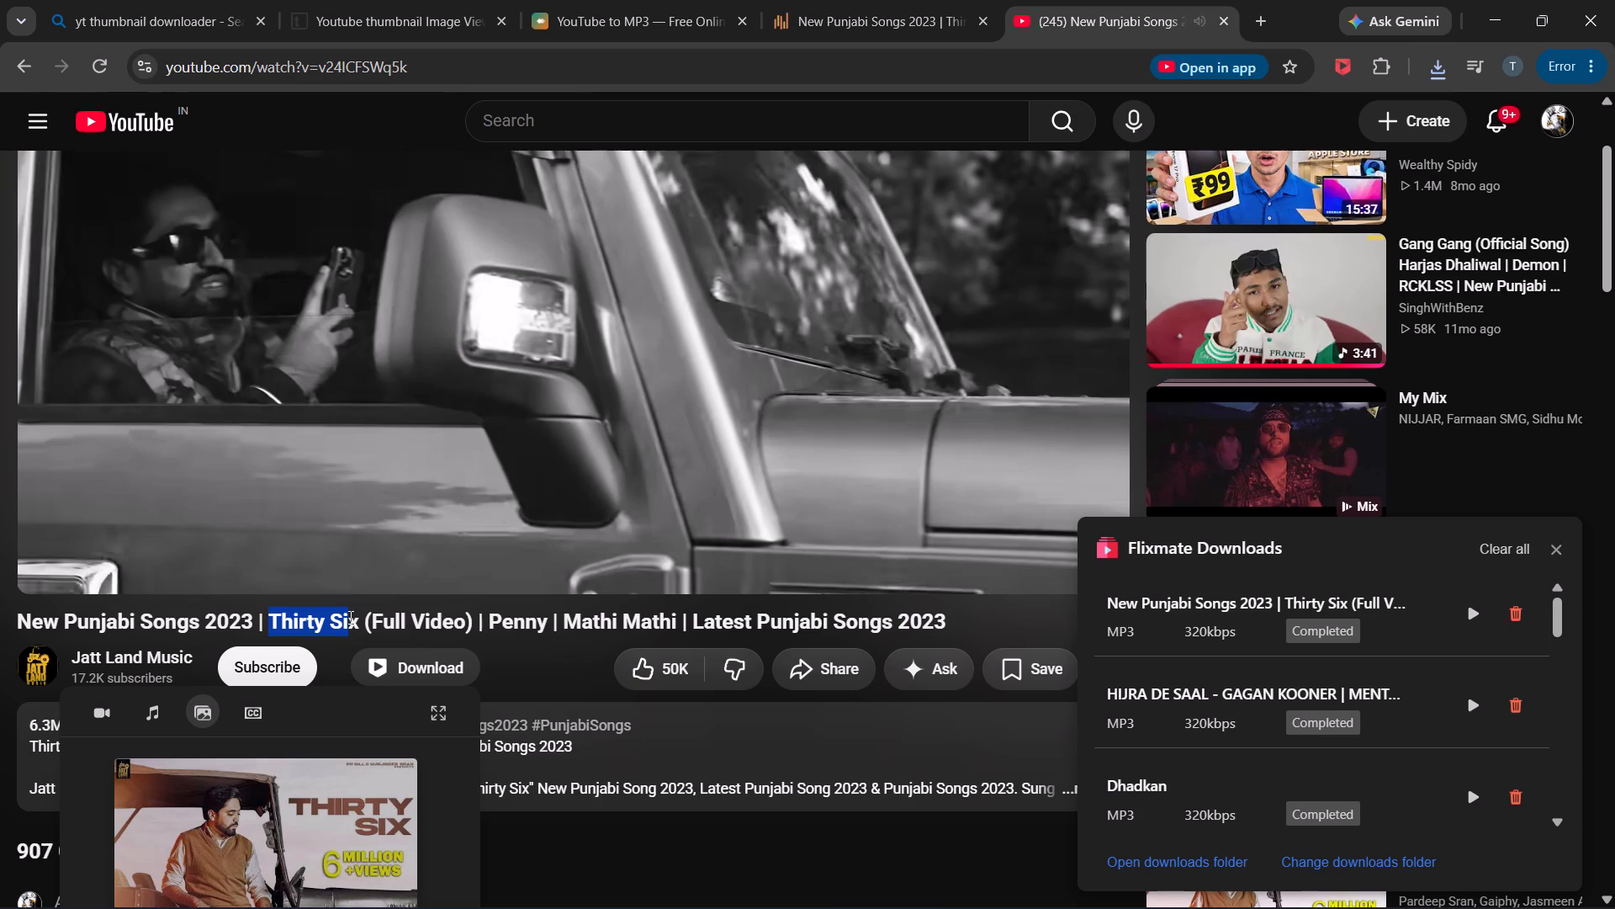
drag(349, 617, 356, 620)
key(ctrl+c)
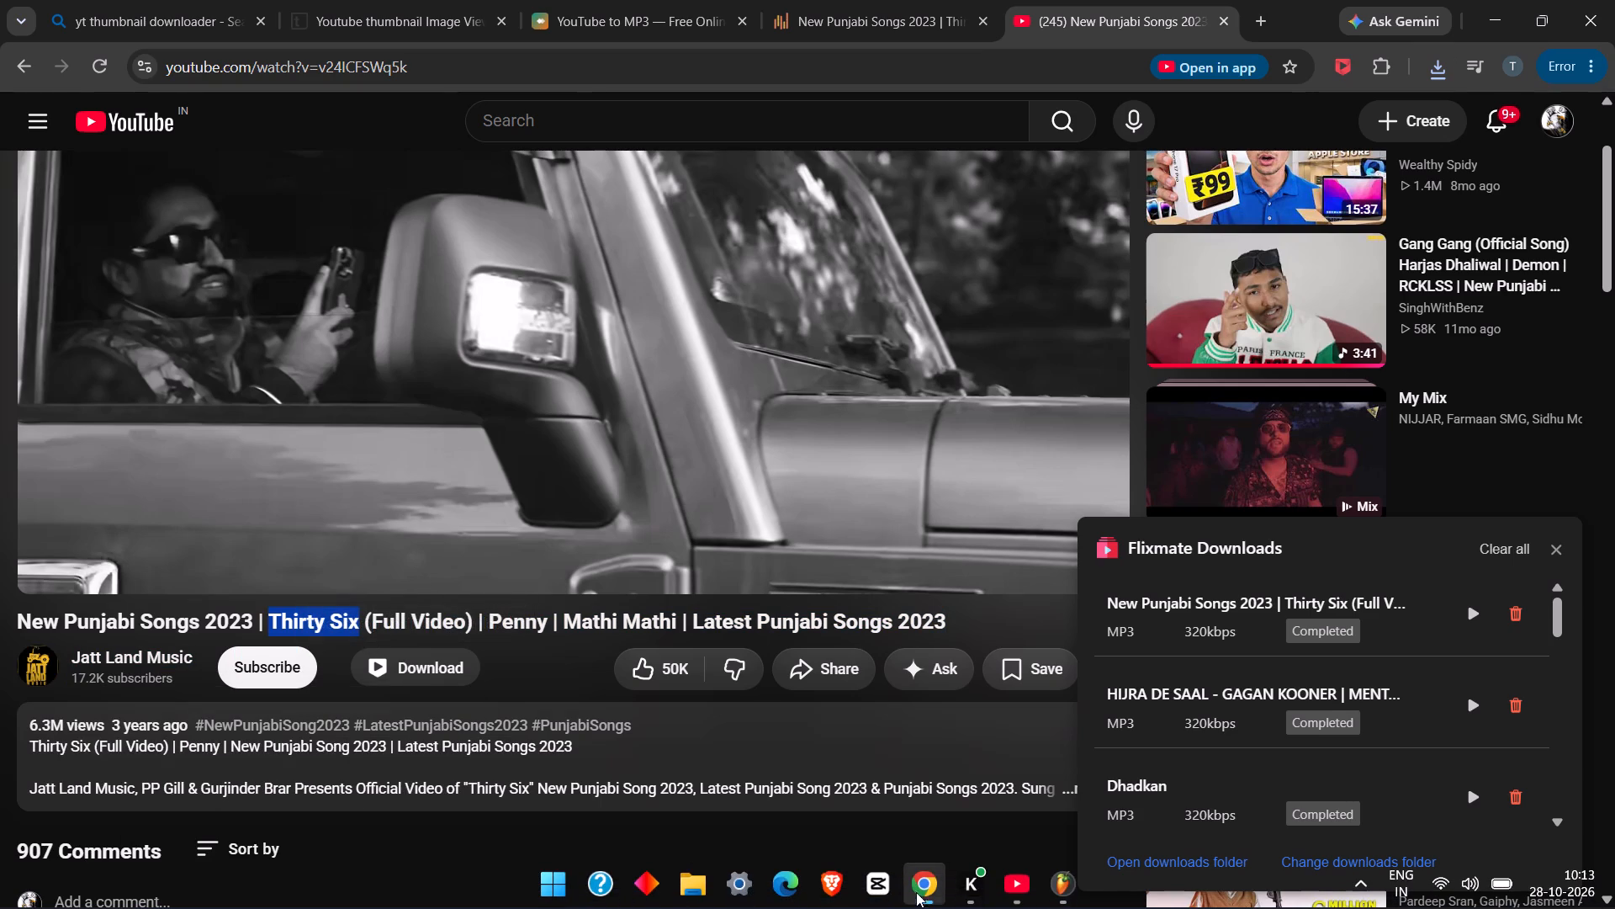
Switch to FL Studio and dismiss the Old license, Cloud path warning and Welcome windows.
click(1080, 902)
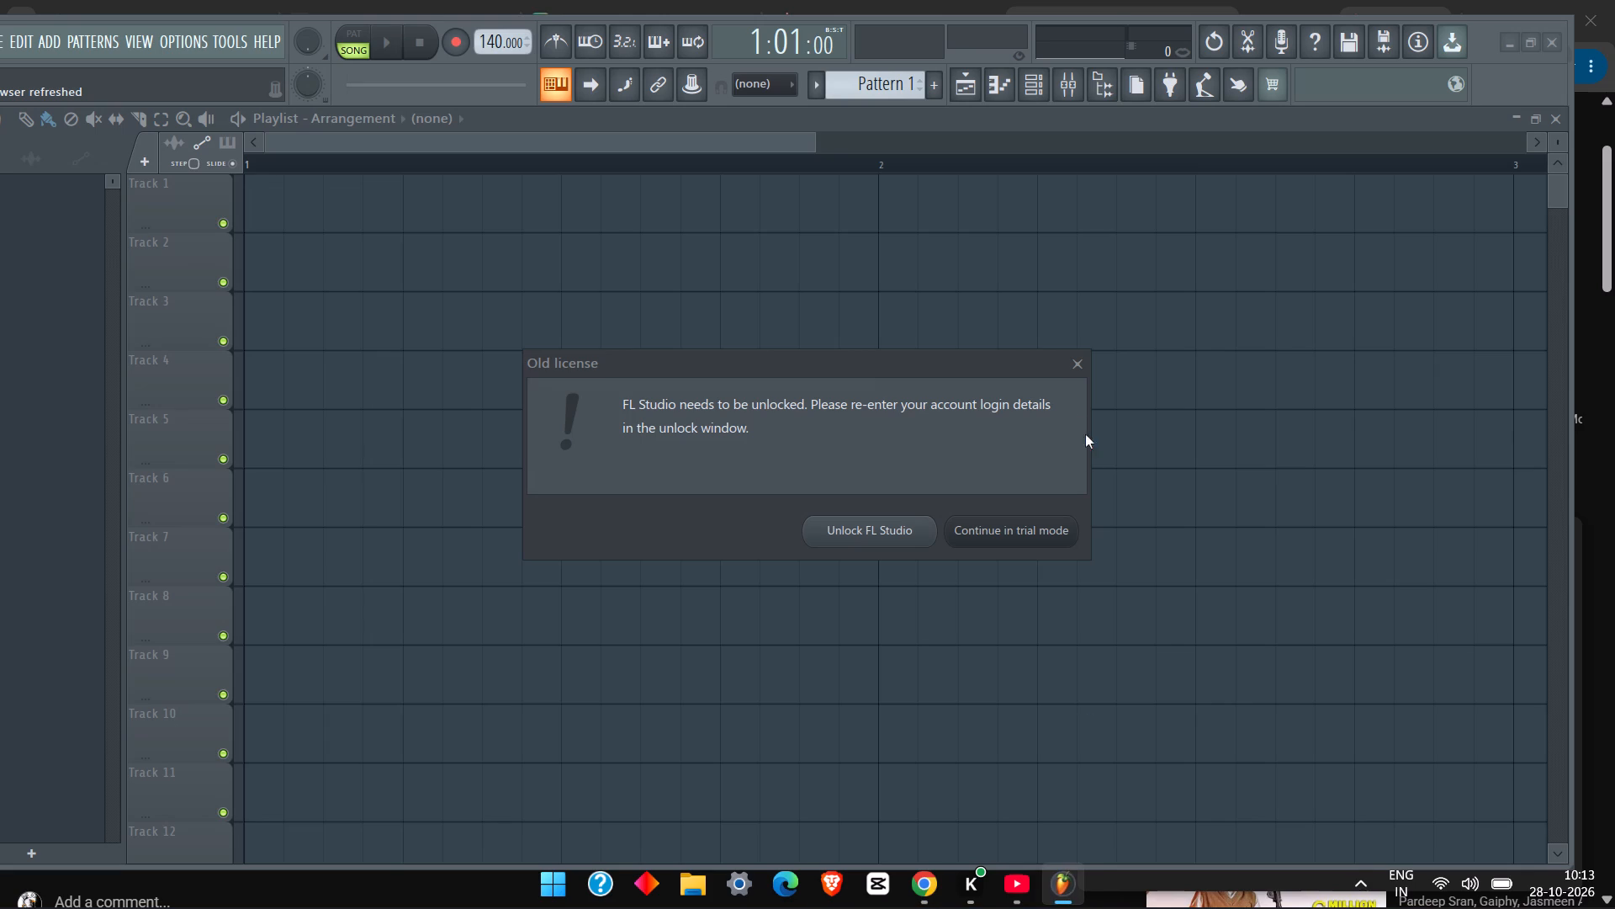
click(1075, 363)
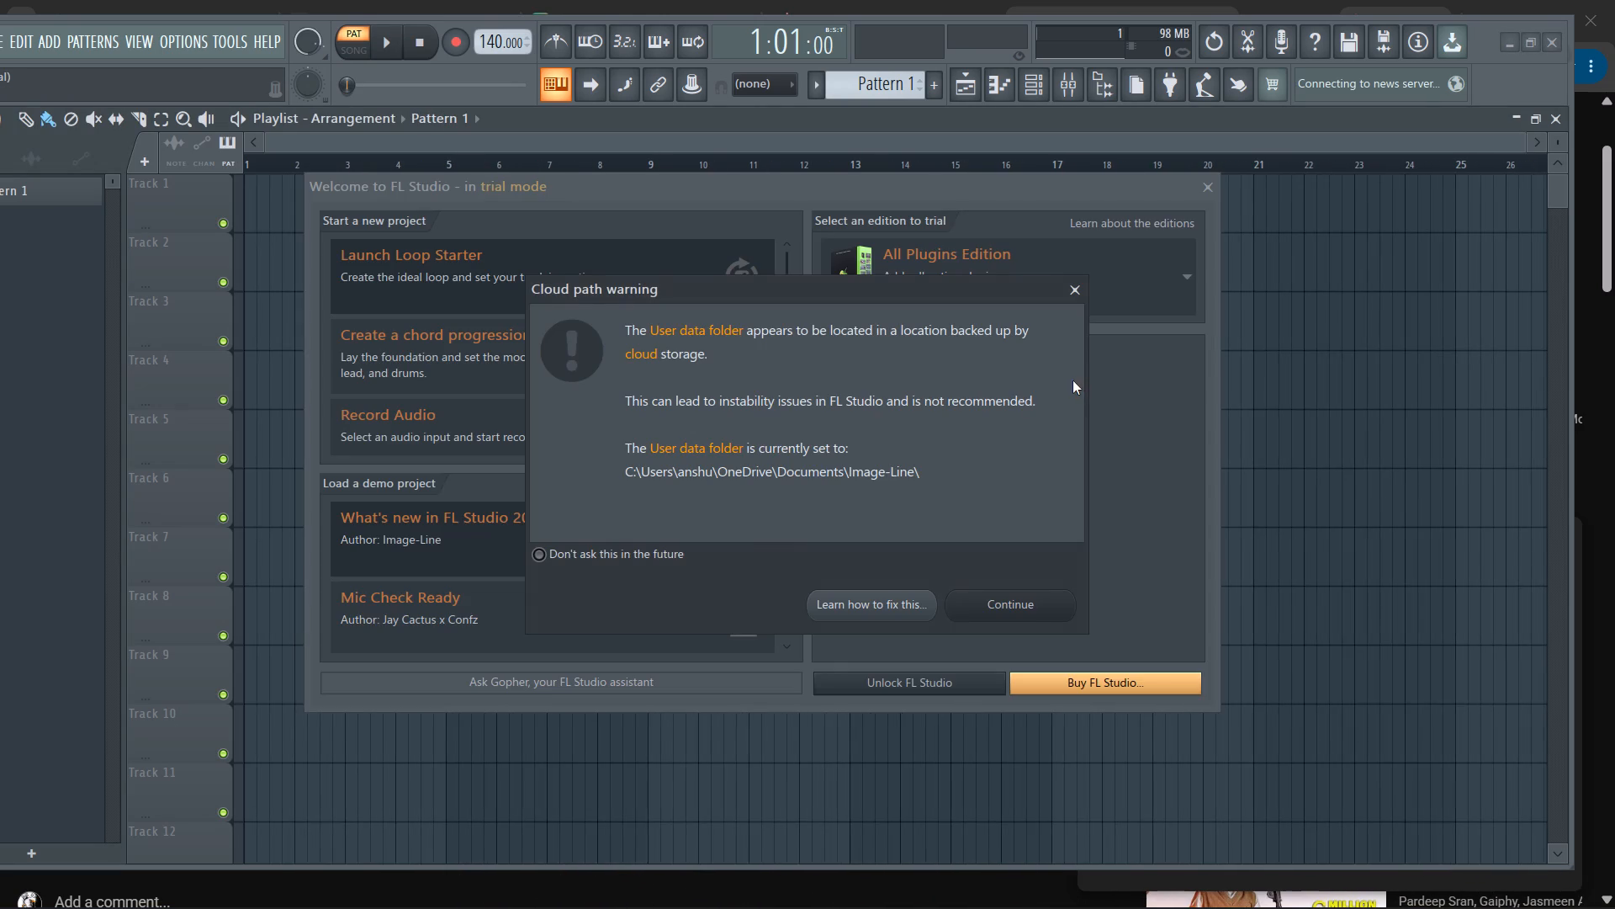
click(1082, 295)
click(1204, 181)
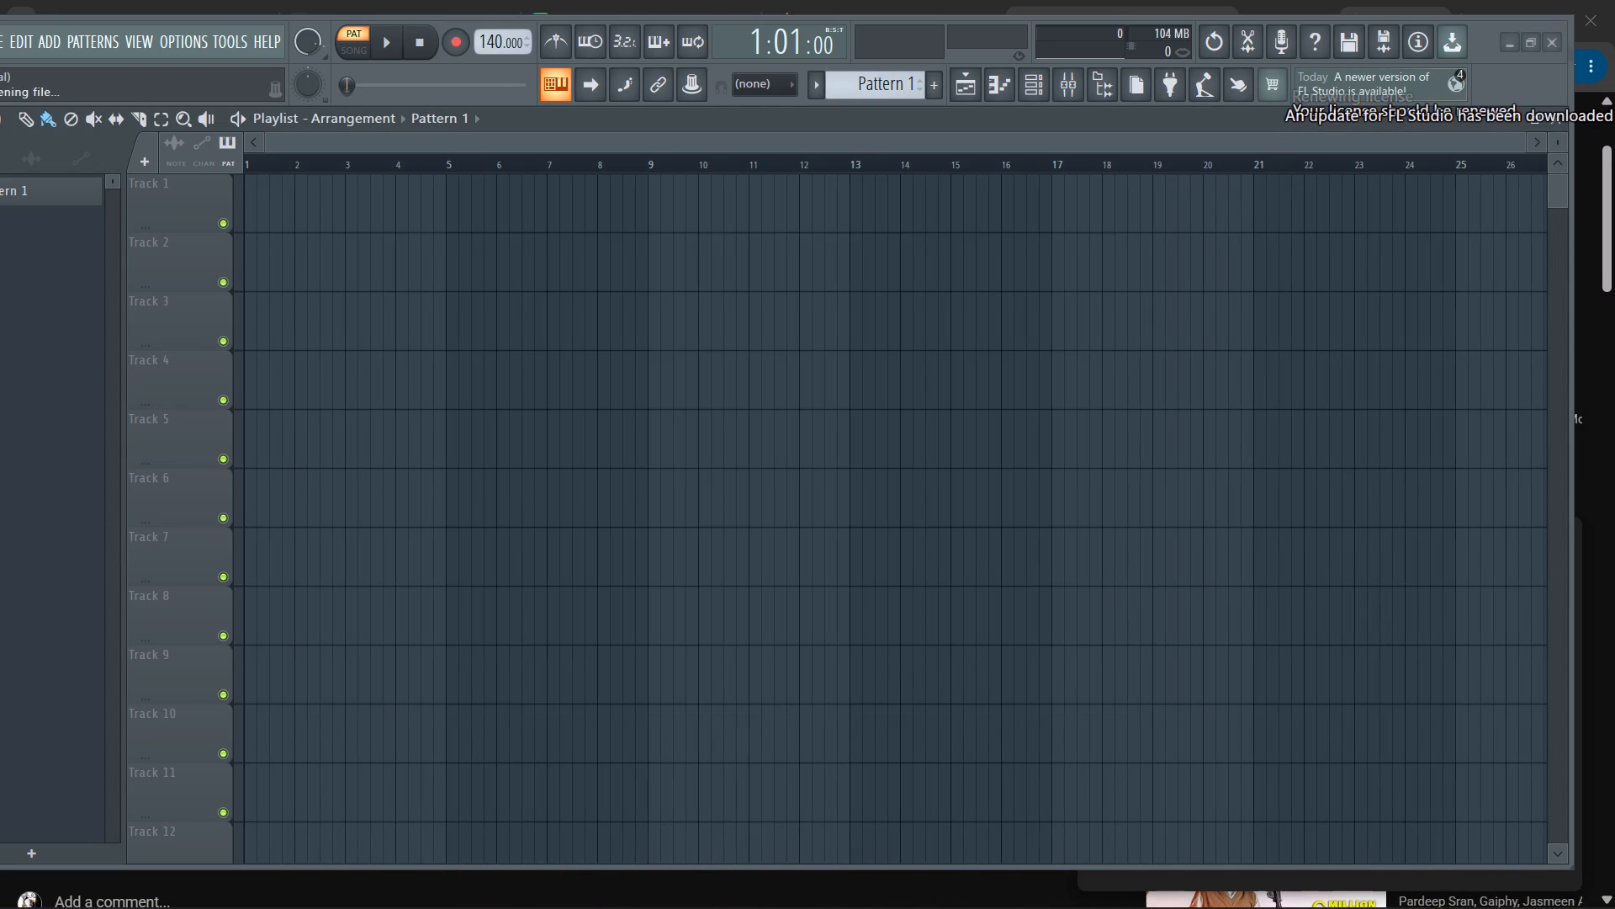
Switch to File Explorer and search Home for the copied name Thirty Six.
click(690, 884)
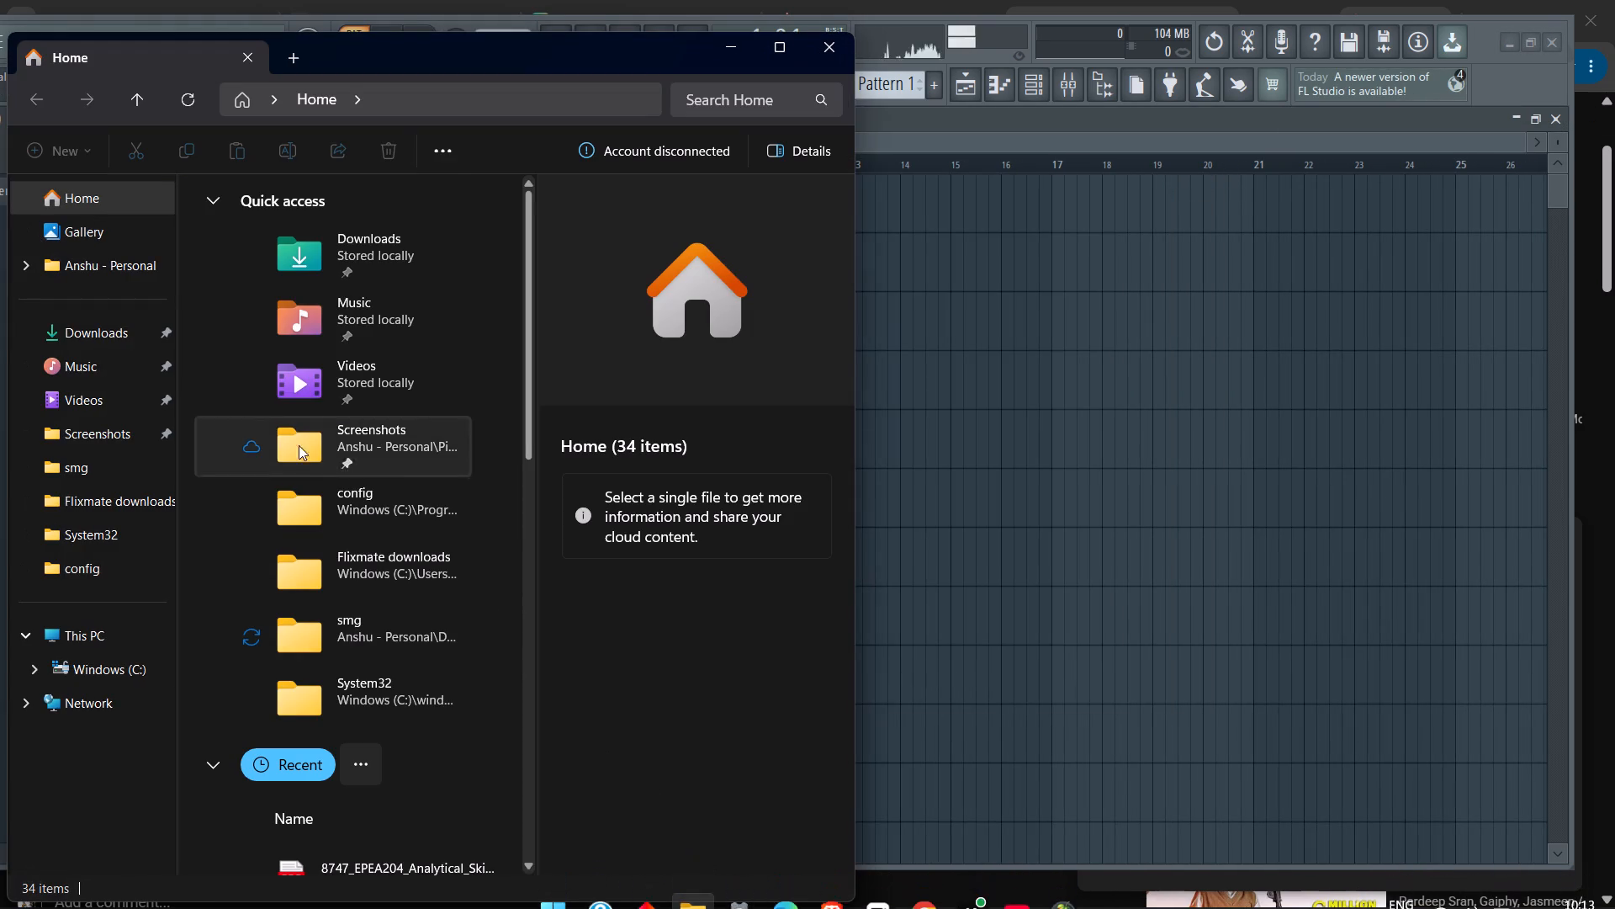
click(153, 346)
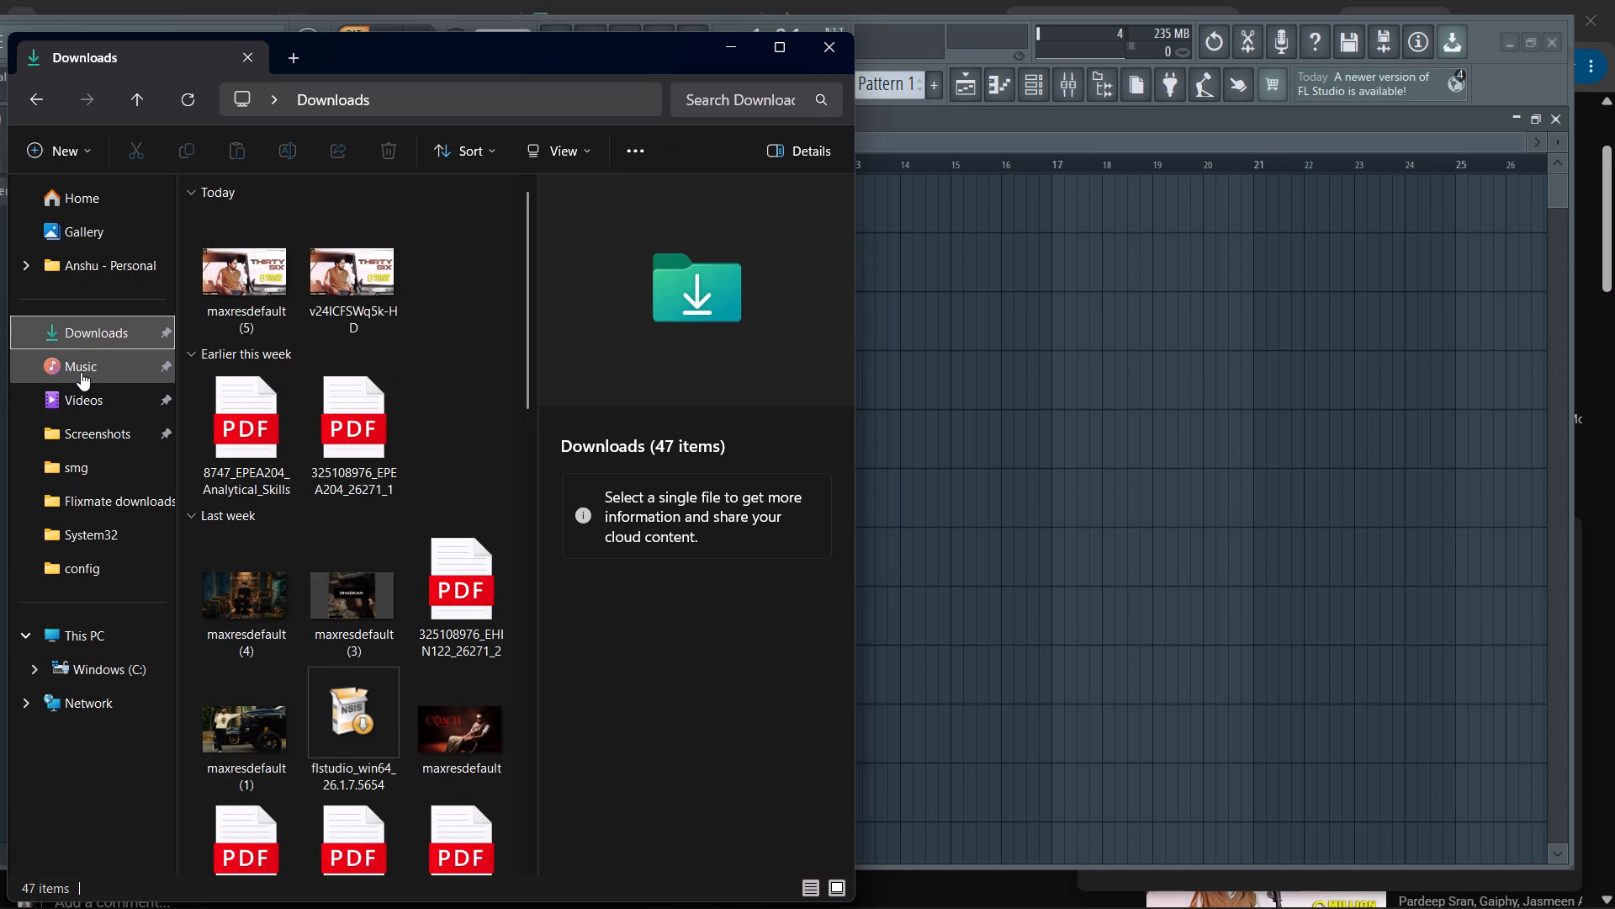
click(193, 100)
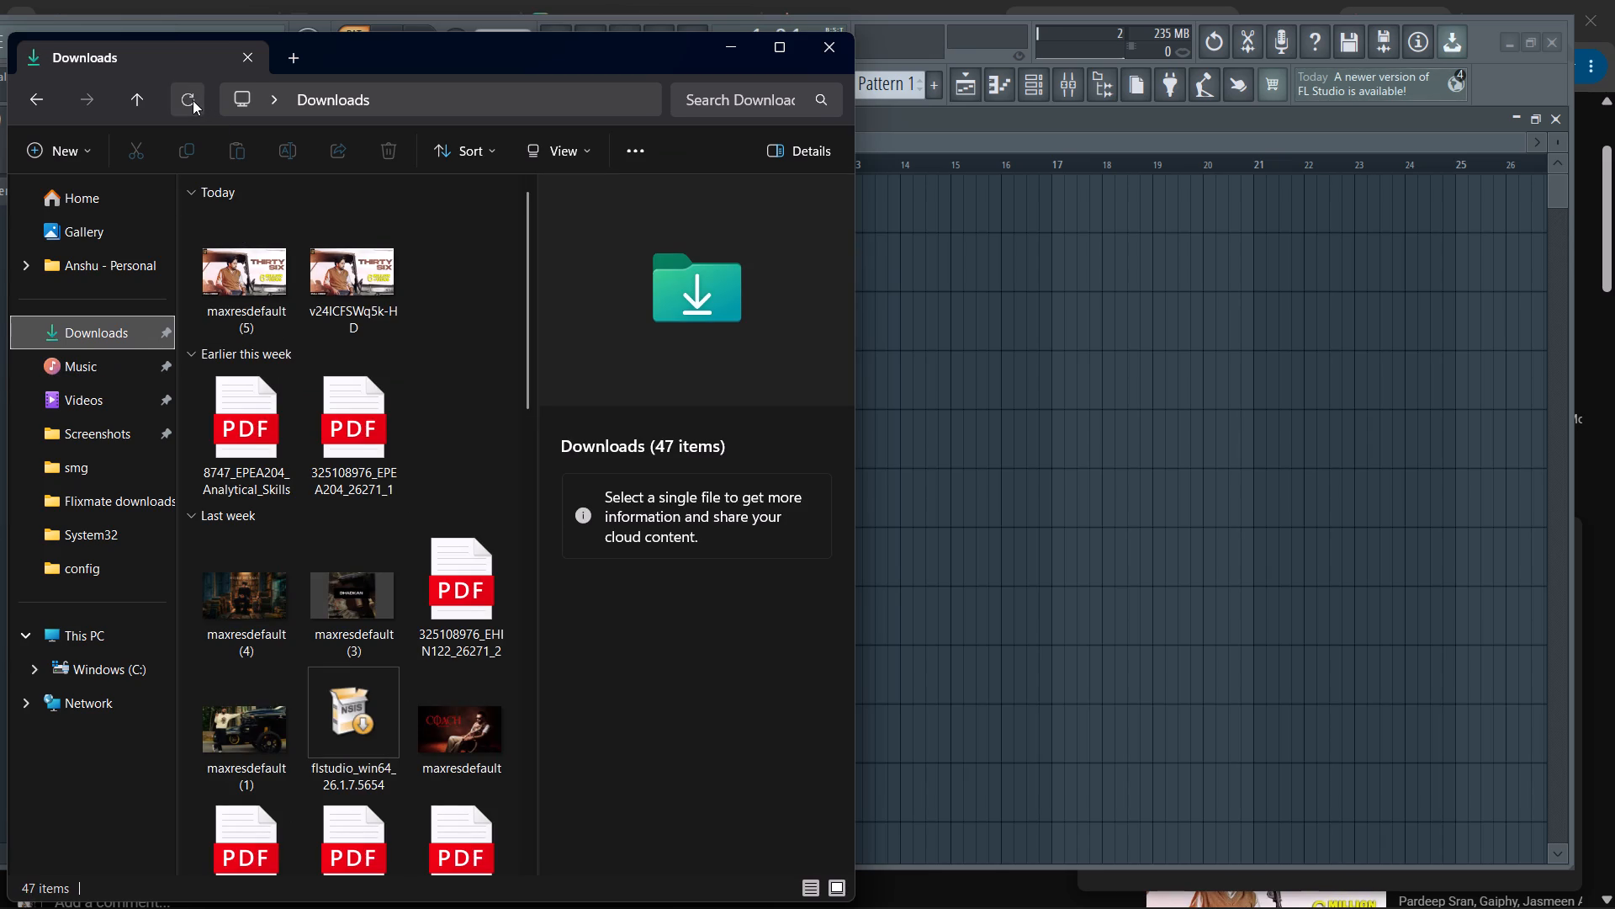
click(191, 99)
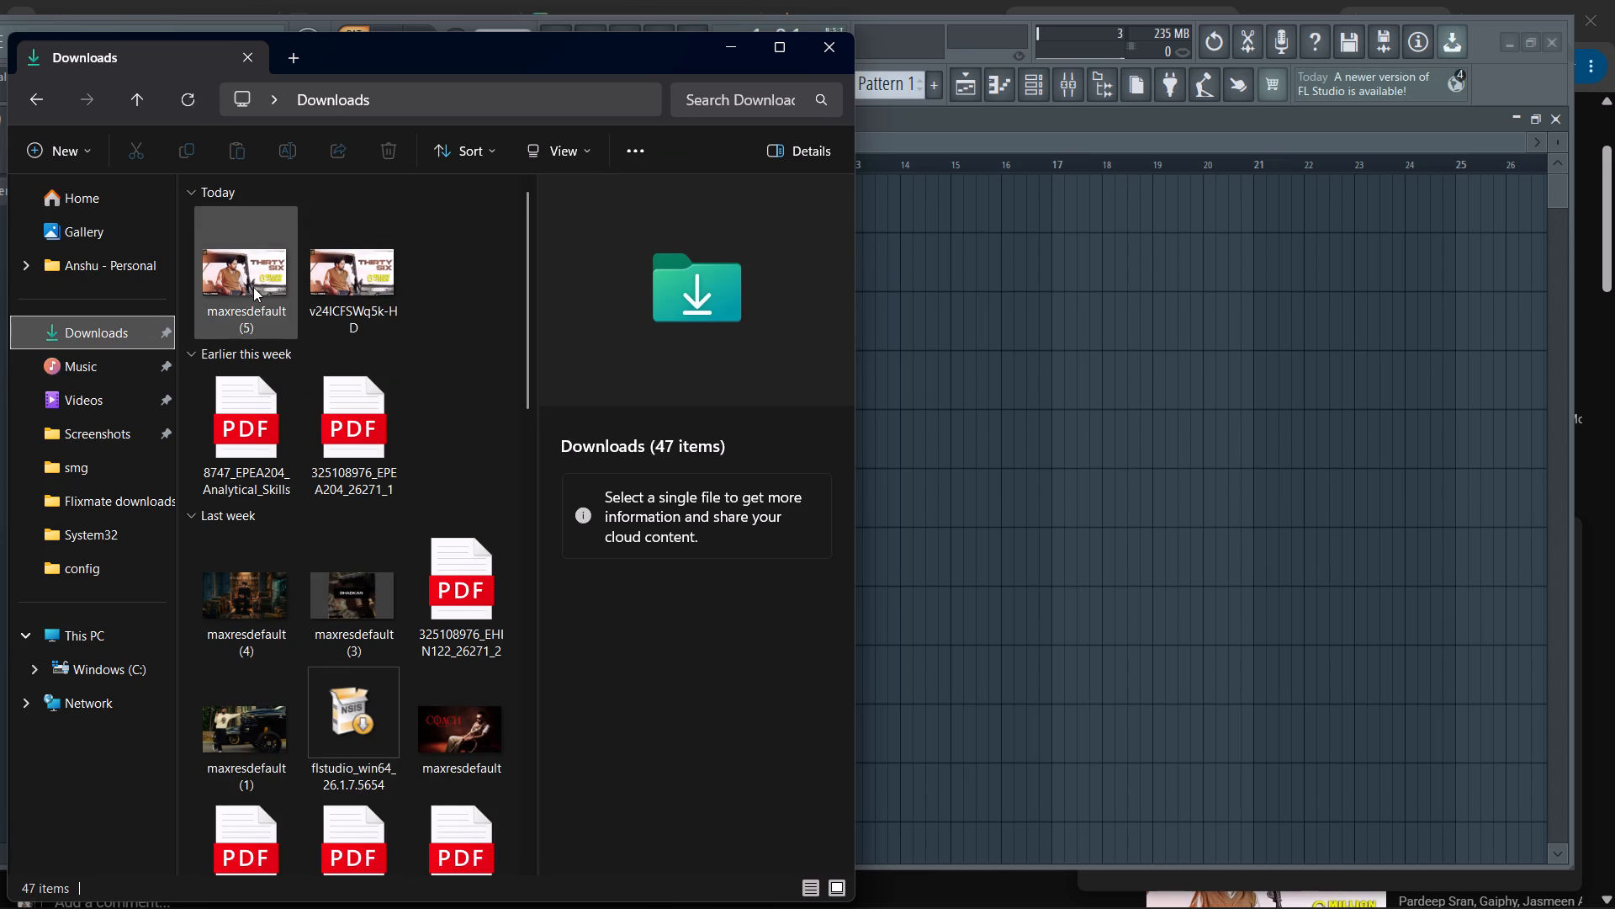
click(87, 185)
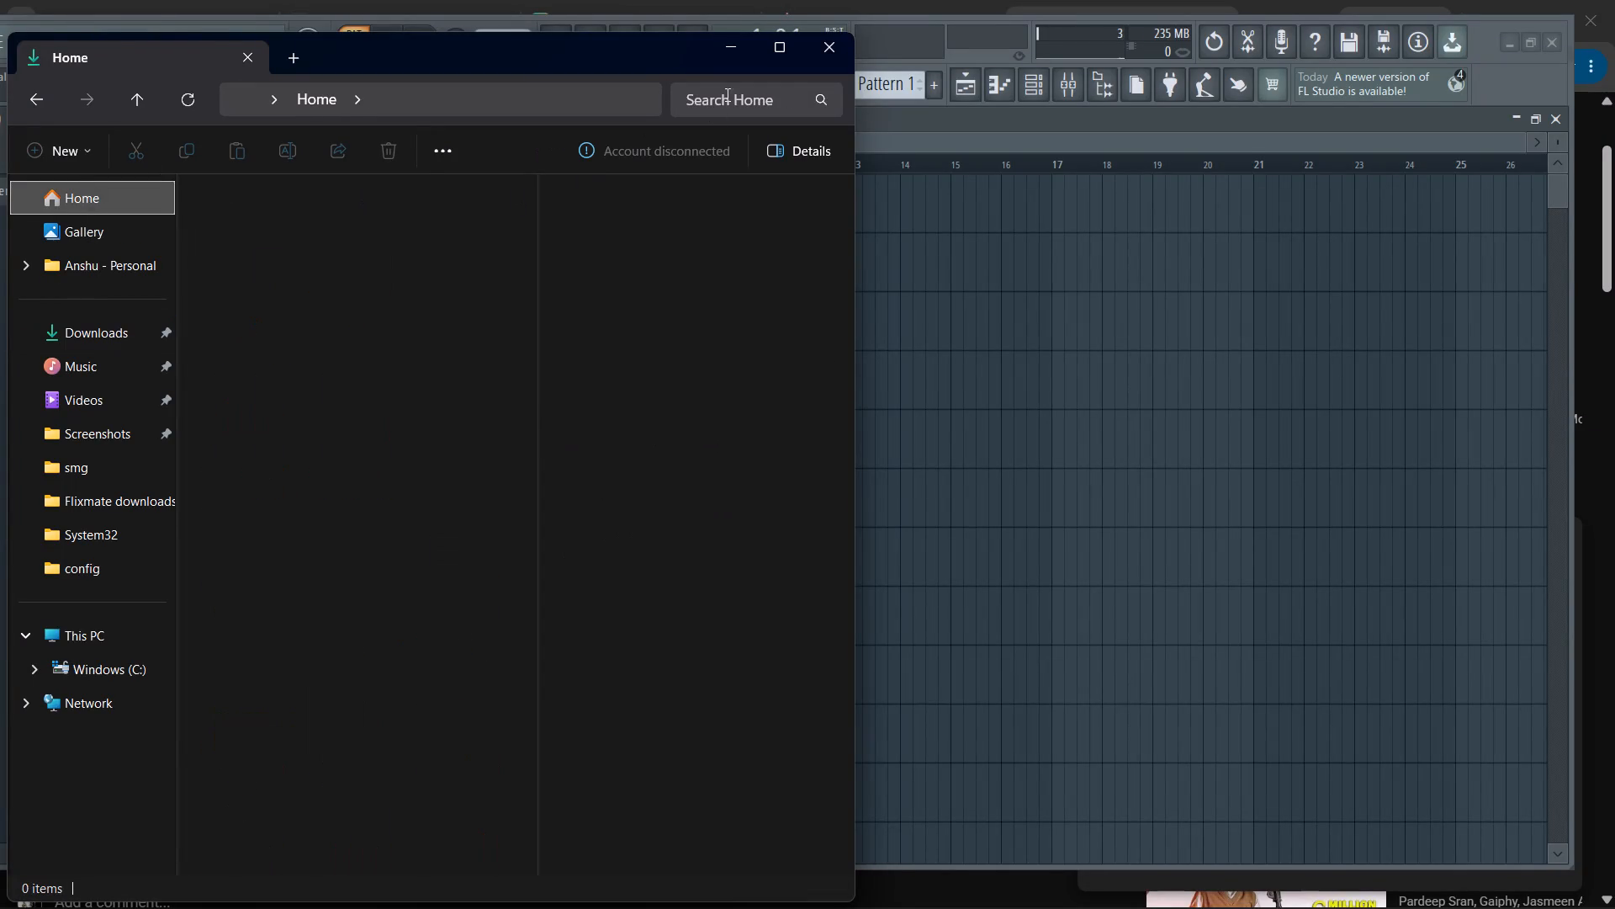
click(732, 91)
key(ctrl+v)
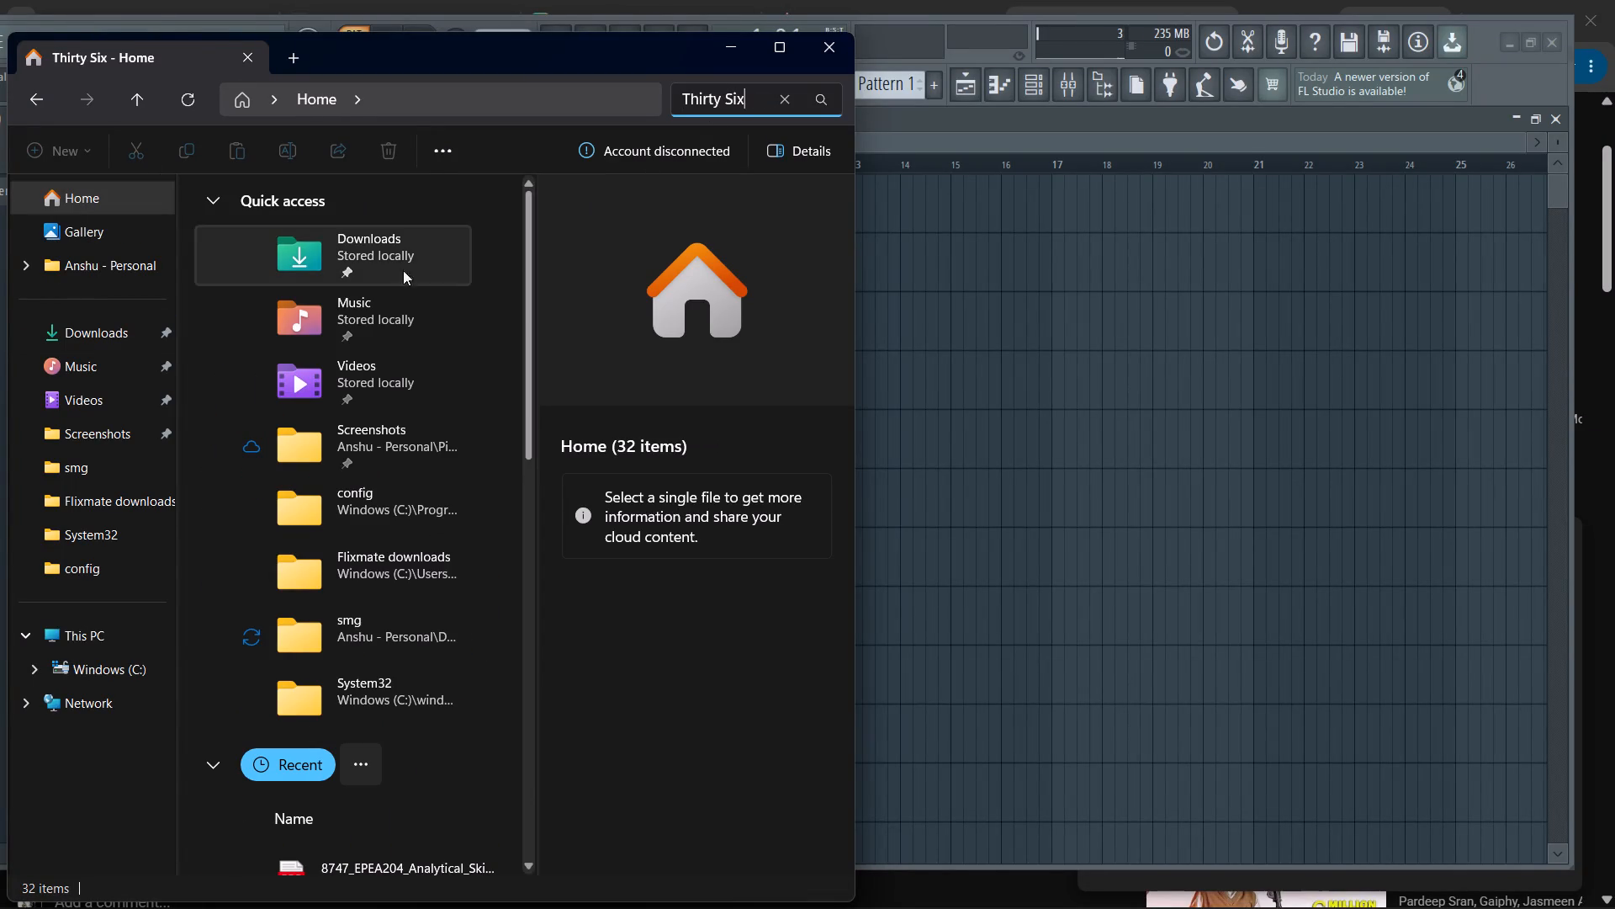
Place the Thirty Six MP3 from the search results on Track 1 of the FL Studio playlist, starting at bar 1.
click(348, 215)
drag(348, 215, 922, 217)
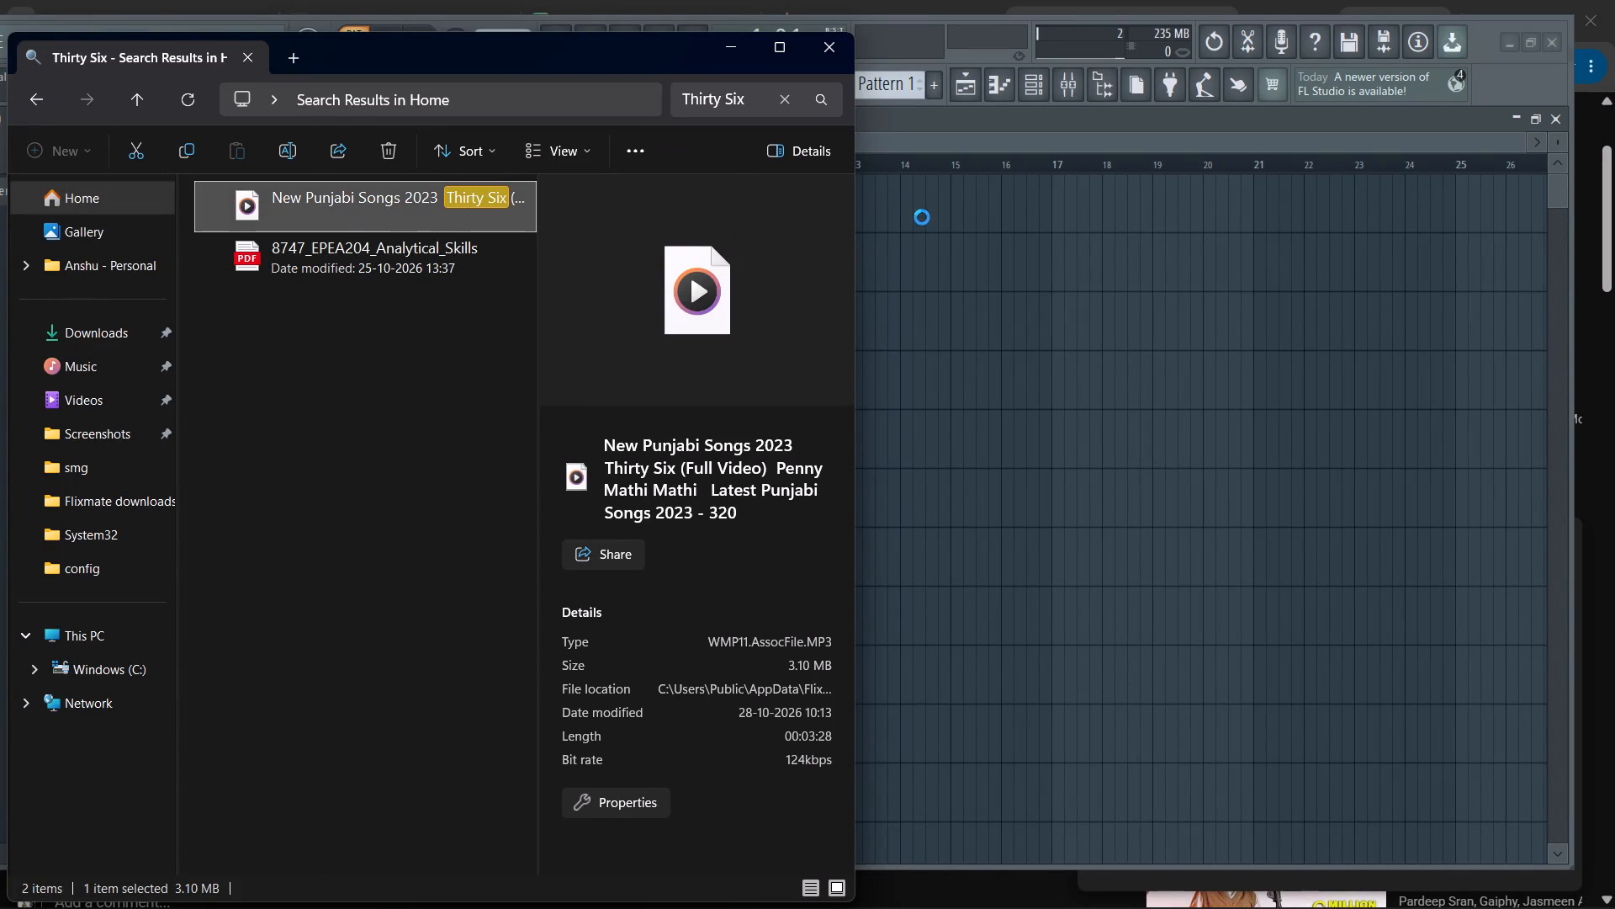
drag(922, 217, 926, 210)
click(1067, 68)
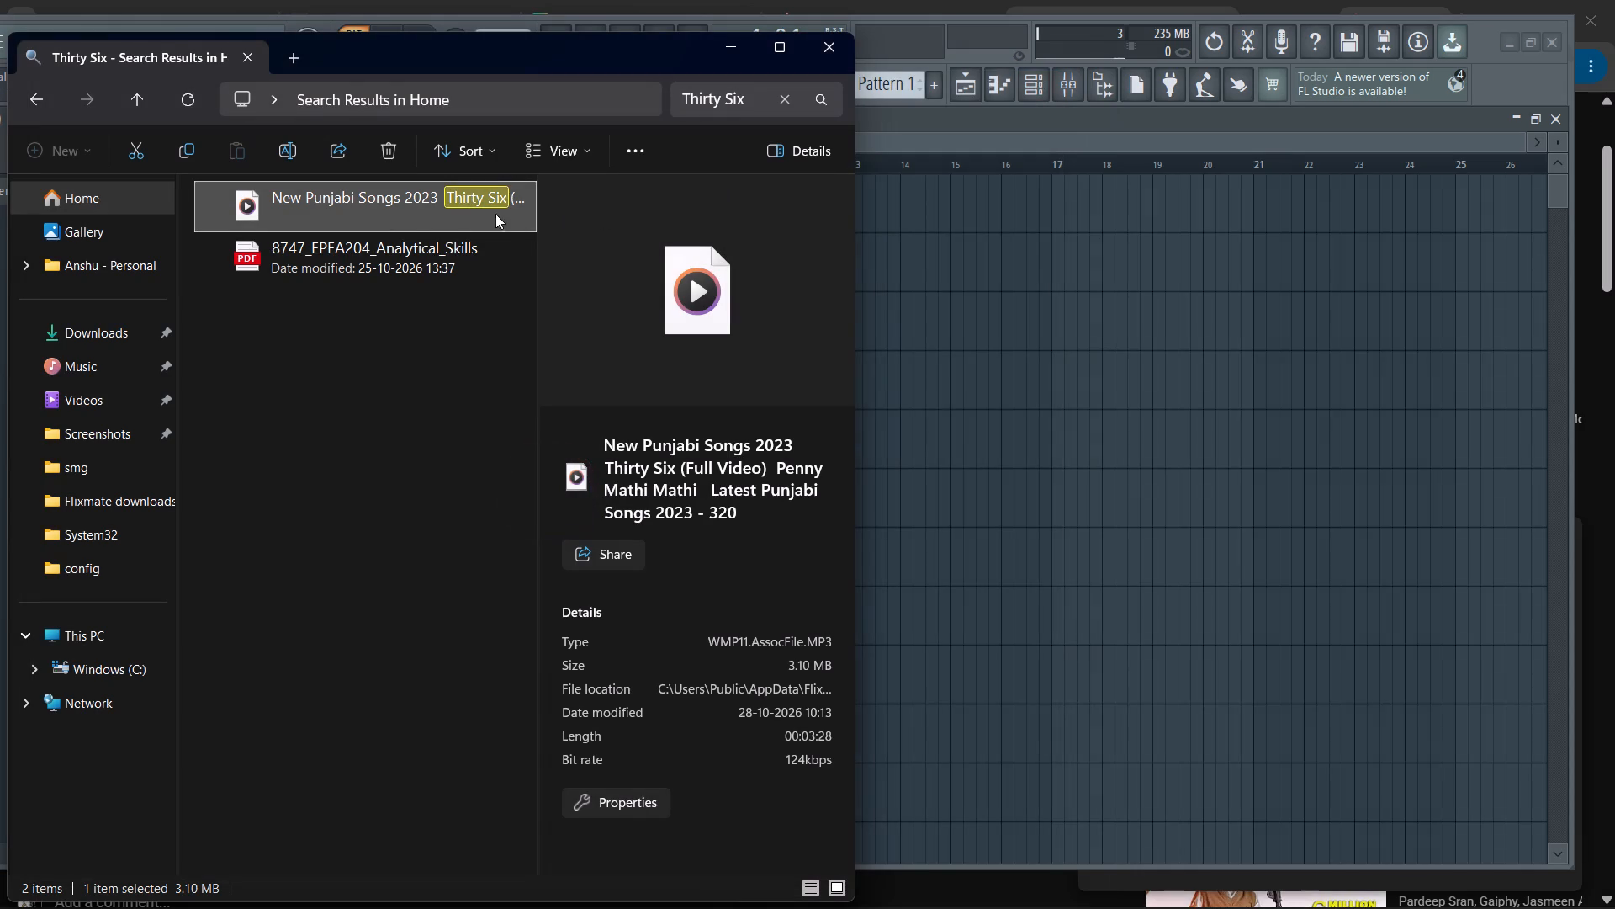
drag(469, 210, 987, 203)
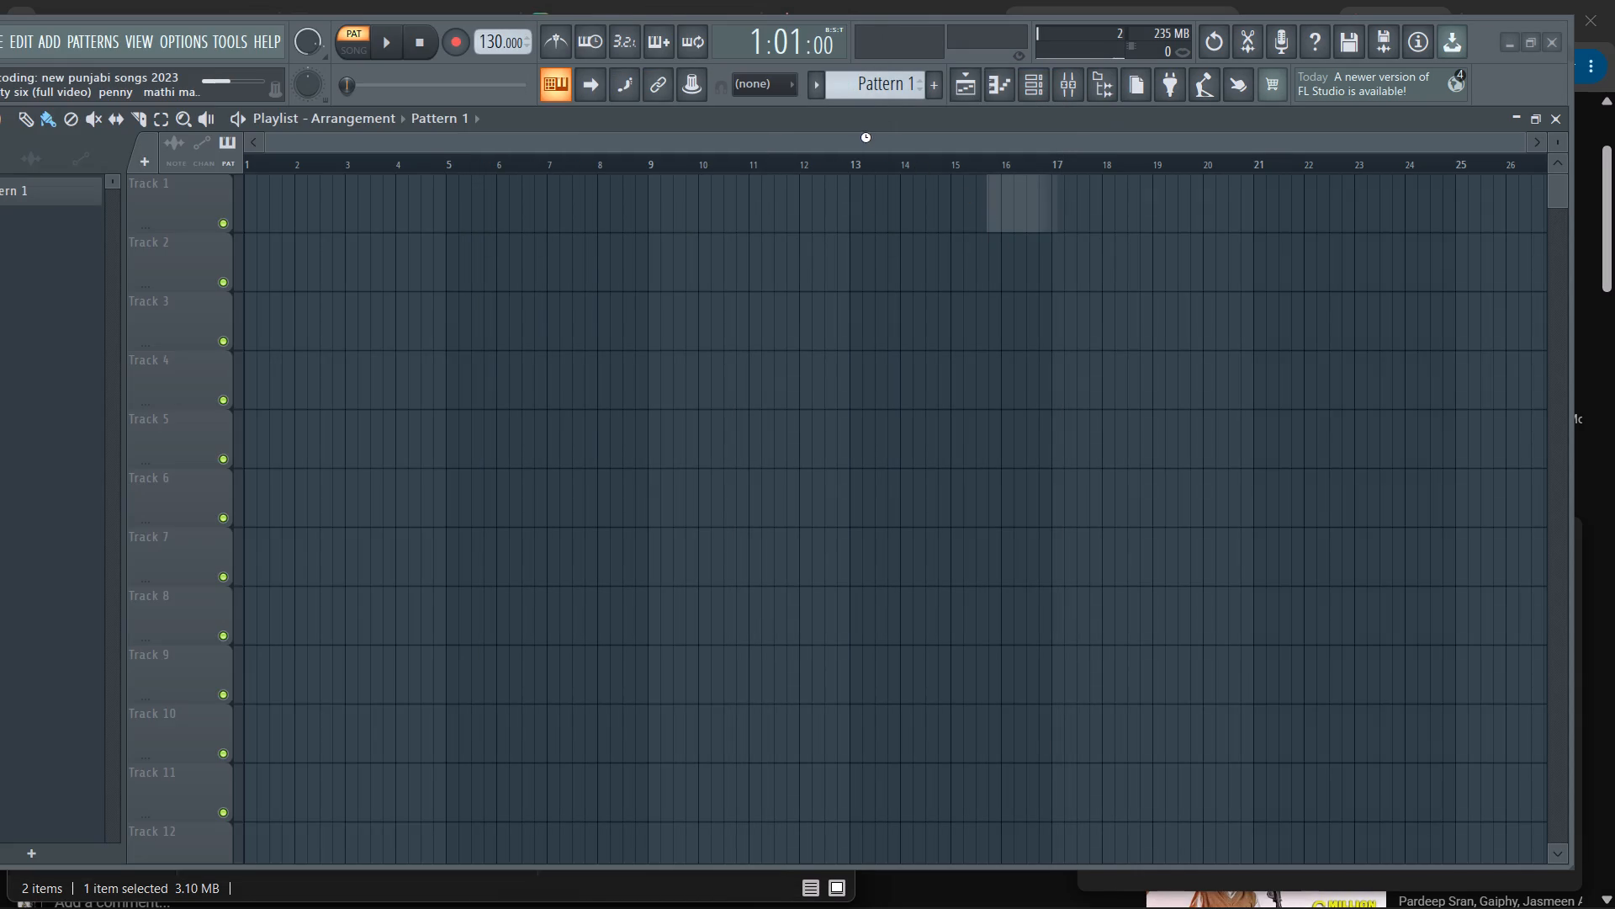
drag(1079, 215, 258, 230)
Switch playback from pattern mode to song mode and briefly test it.
key(space)
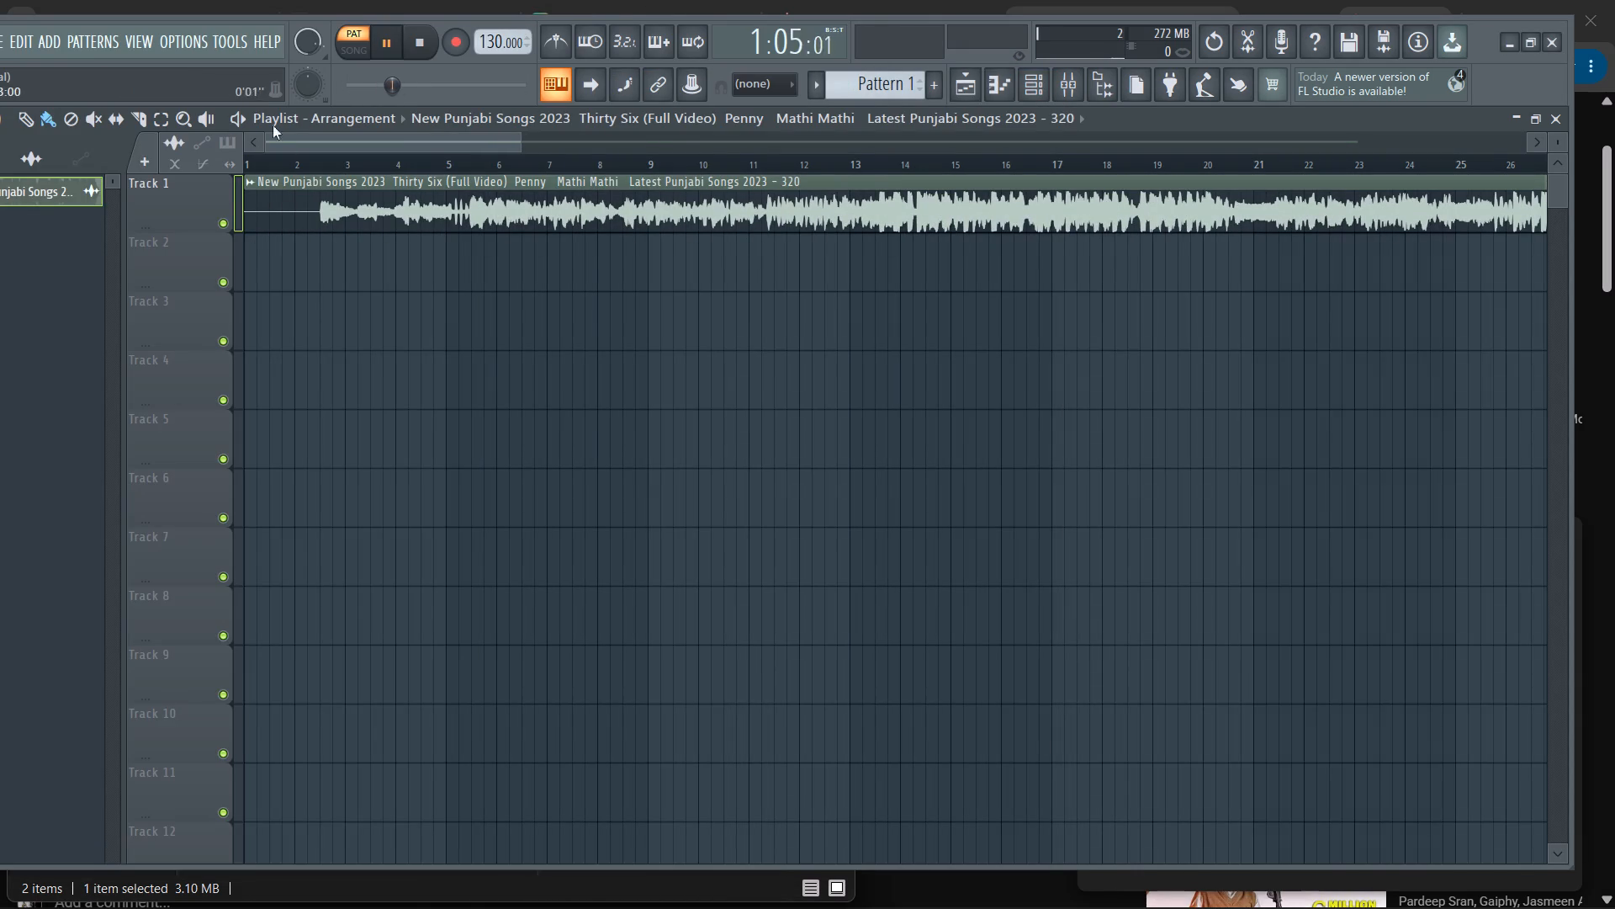
key(space)
click(342, 52)
key(space)
key(space)
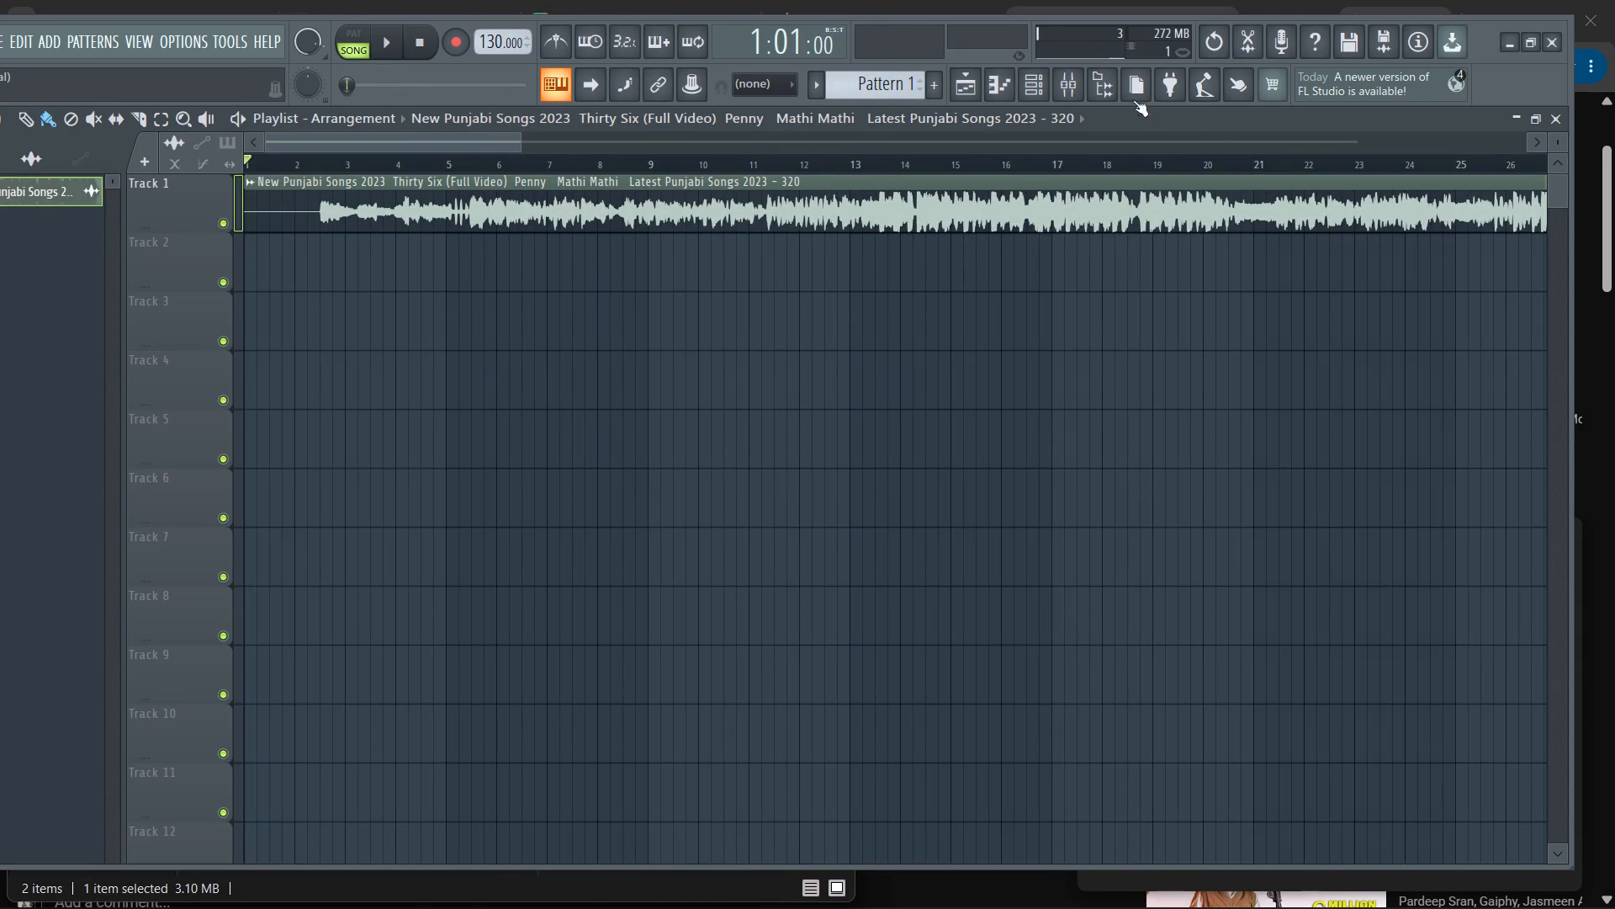
Open the mixer, start the song playing, and remove Emphasizer from the Master track's last effect slot.
click(1062, 91)
key(space)
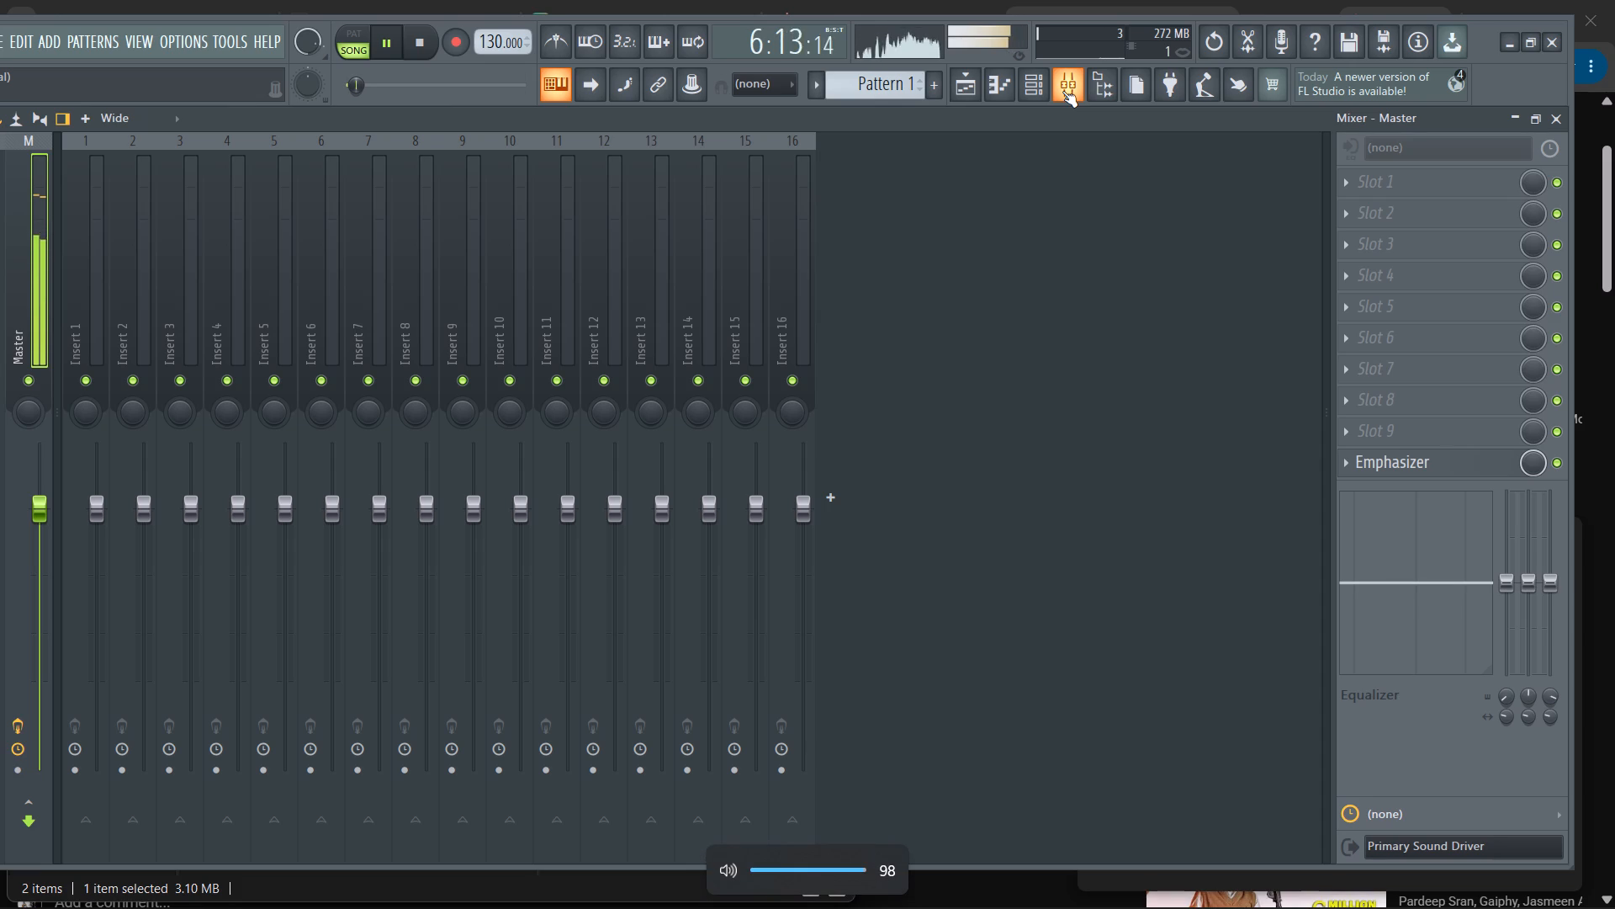
click(1342, 182)
click(1342, 182)
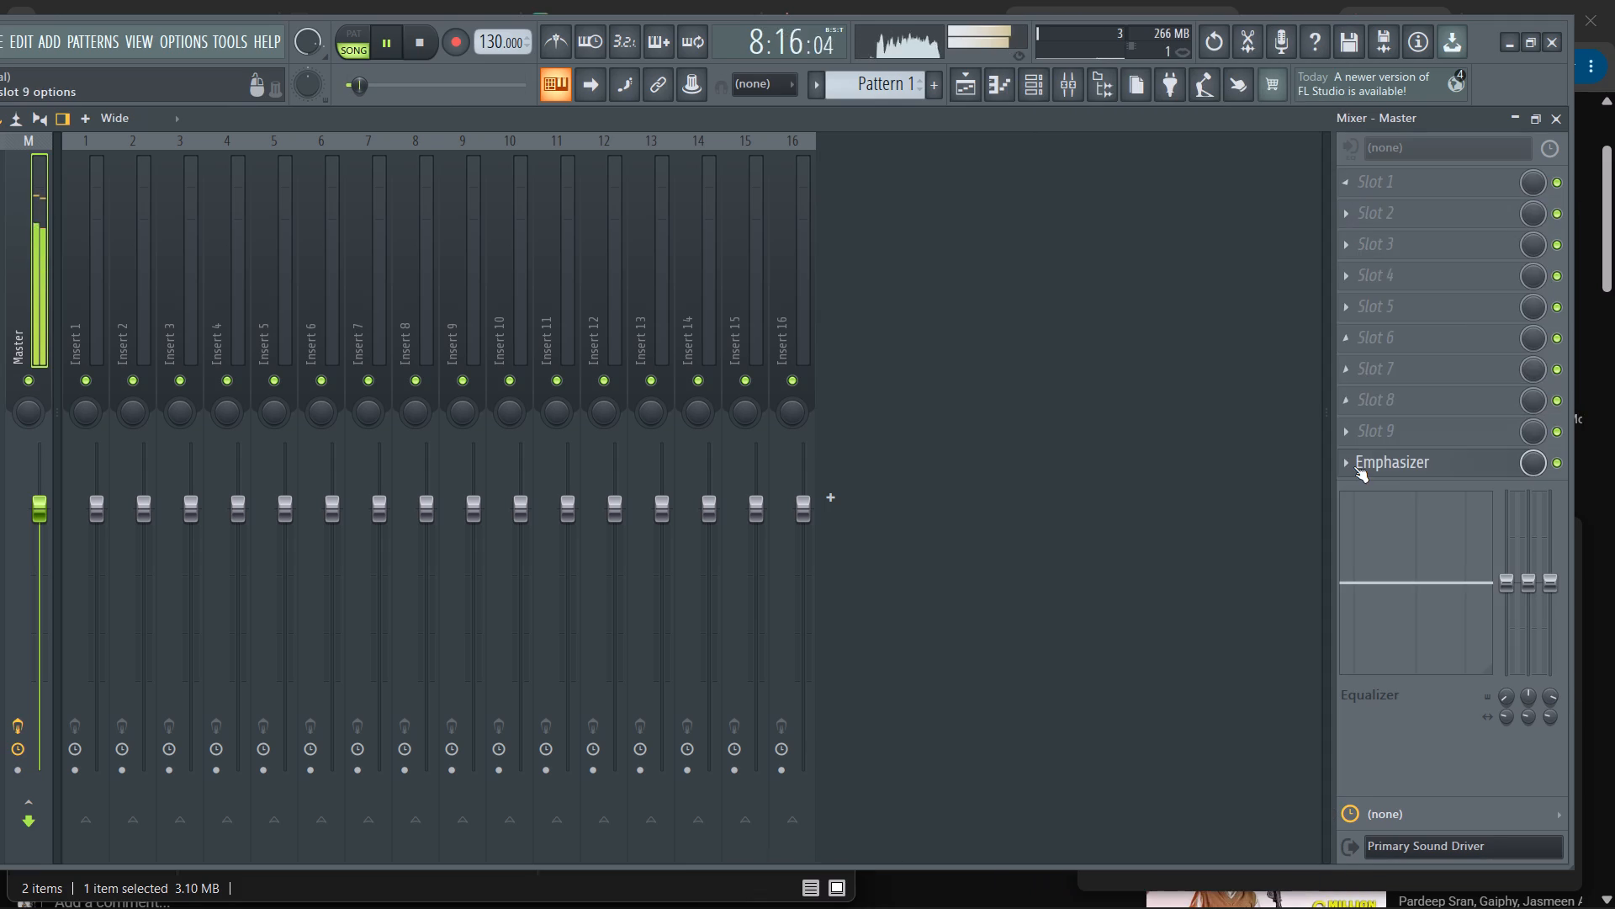
click(1353, 466)
click(1367, 389)
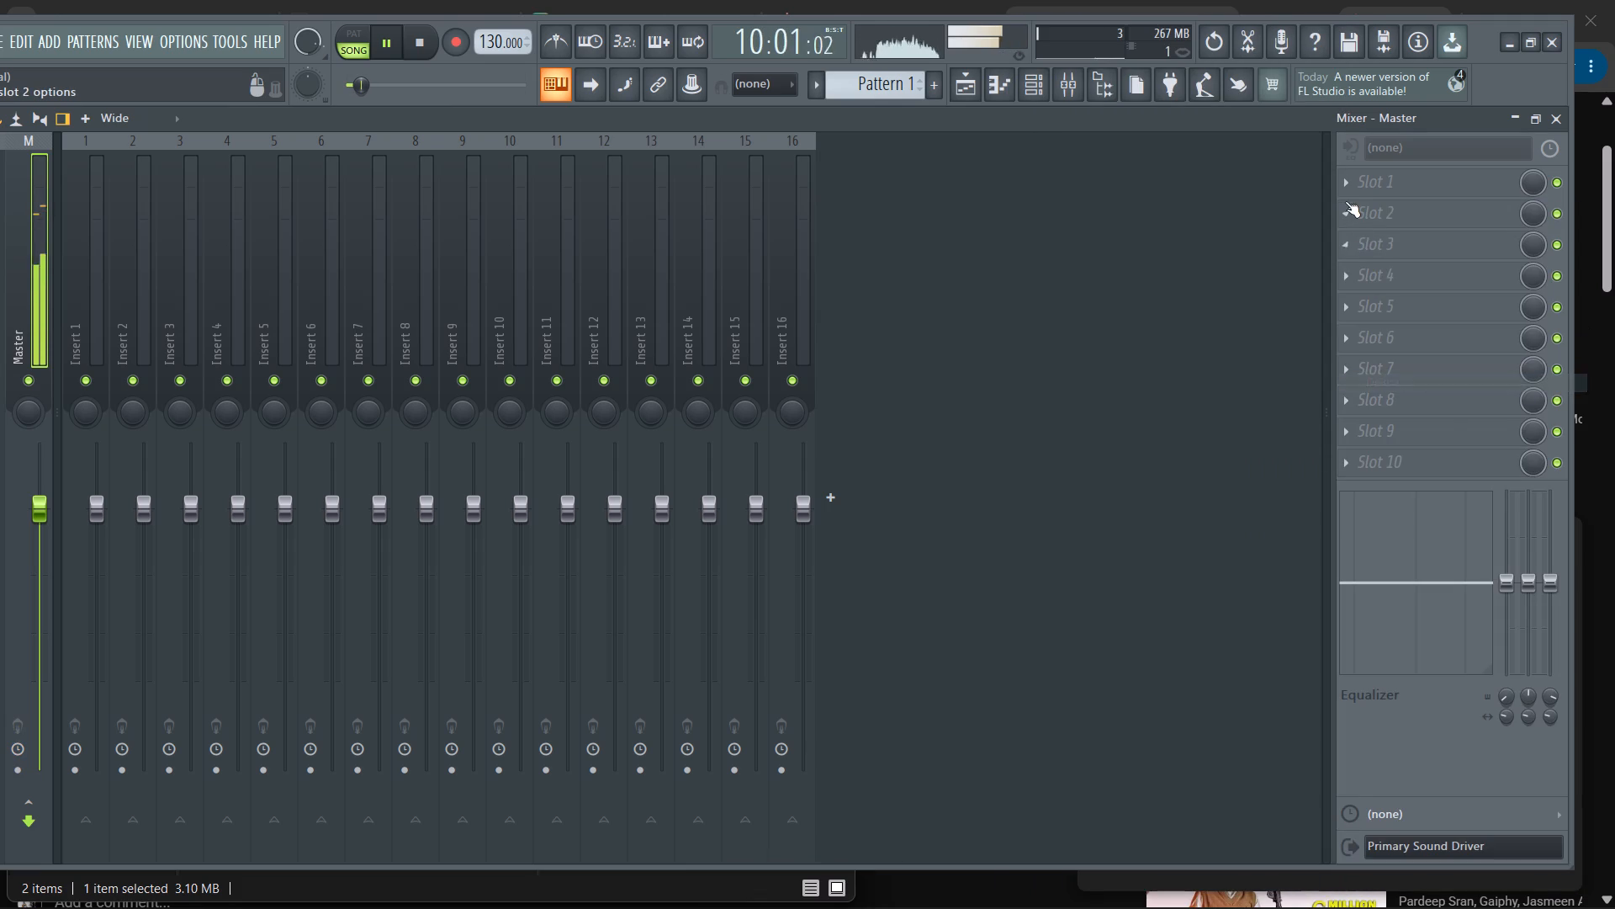
Load Fruity Reeverb into Slot 1 of the Master track and move its window into the mixer's empty area.
click(1342, 182)
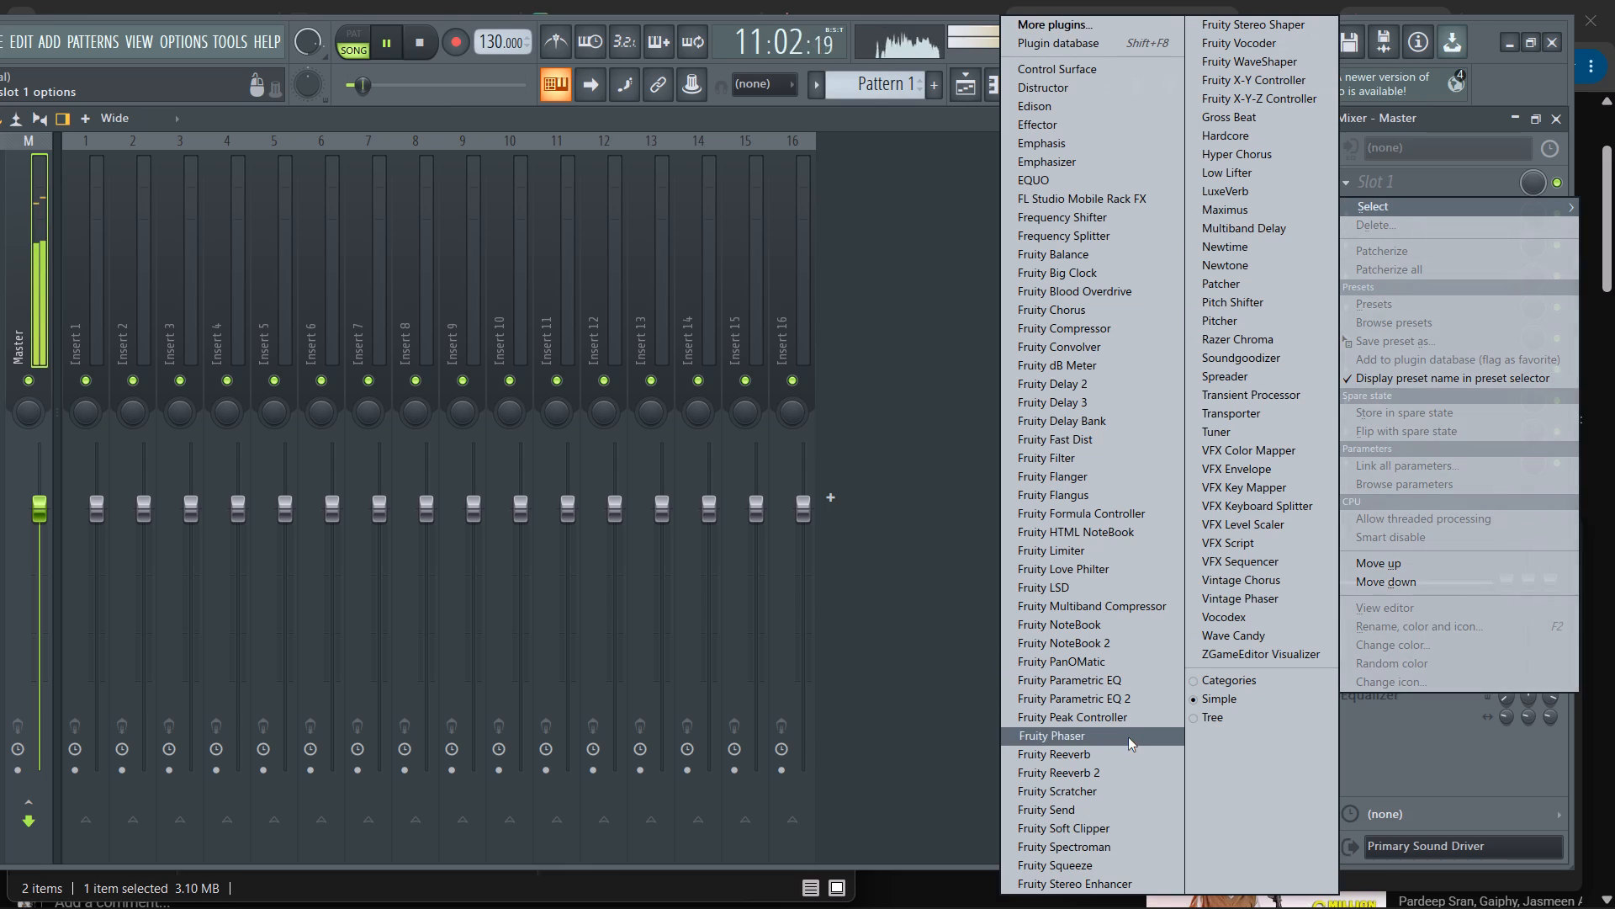
click(1117, 753)
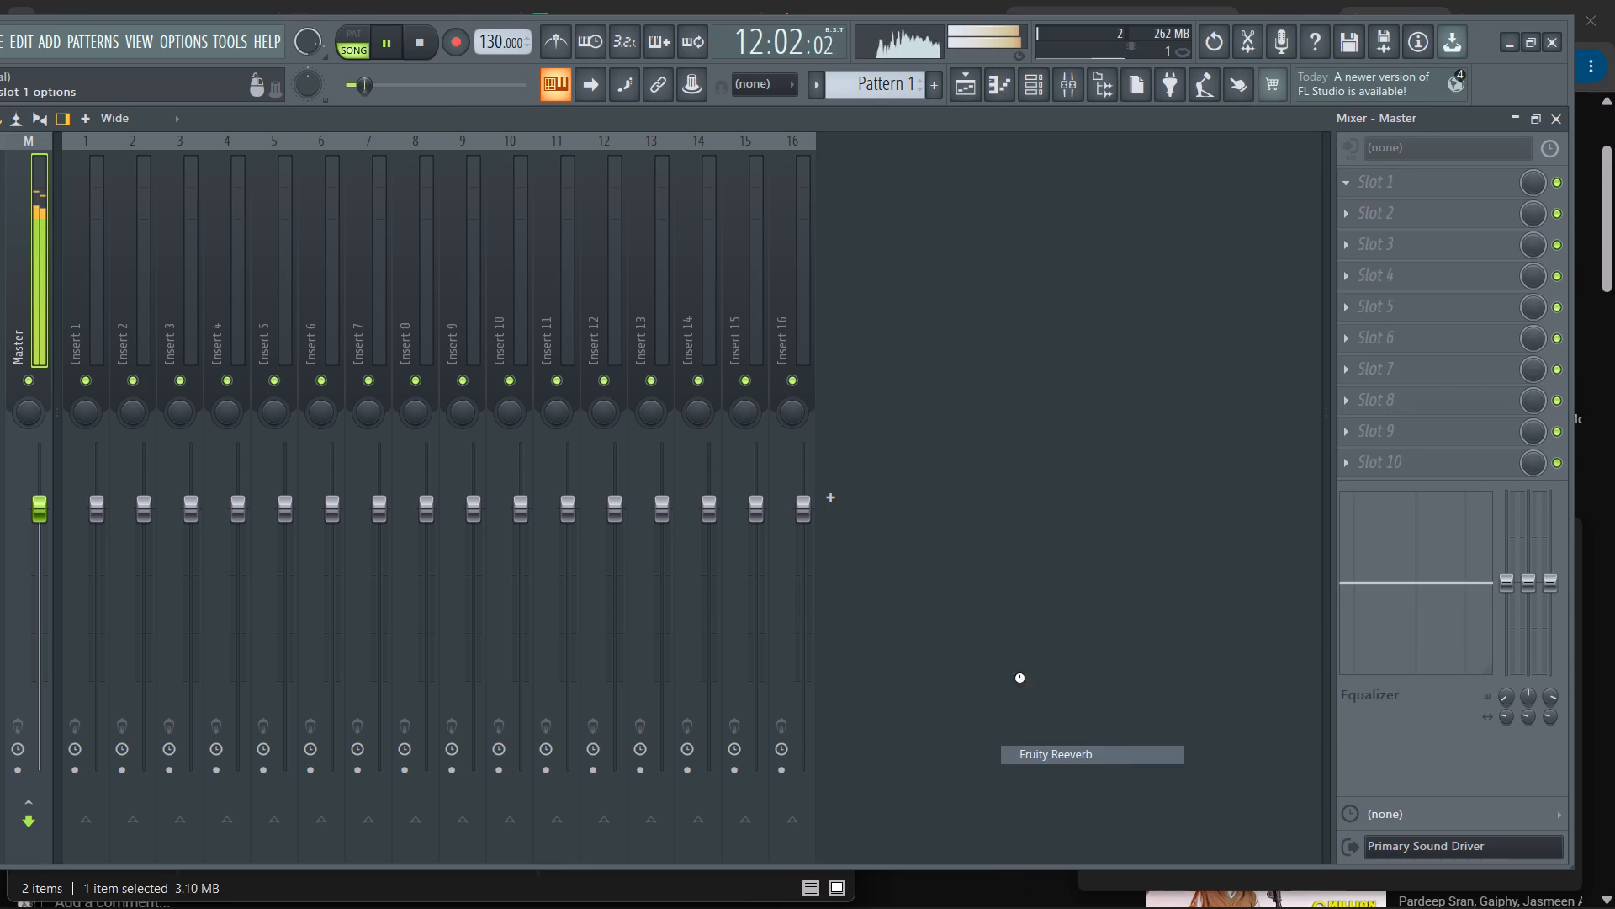
drag(137, 259, 1037, 428)
Raise the Reverb level of Fruity Reeverb to 59 %.
drag(1130, 681, 1093, 391)
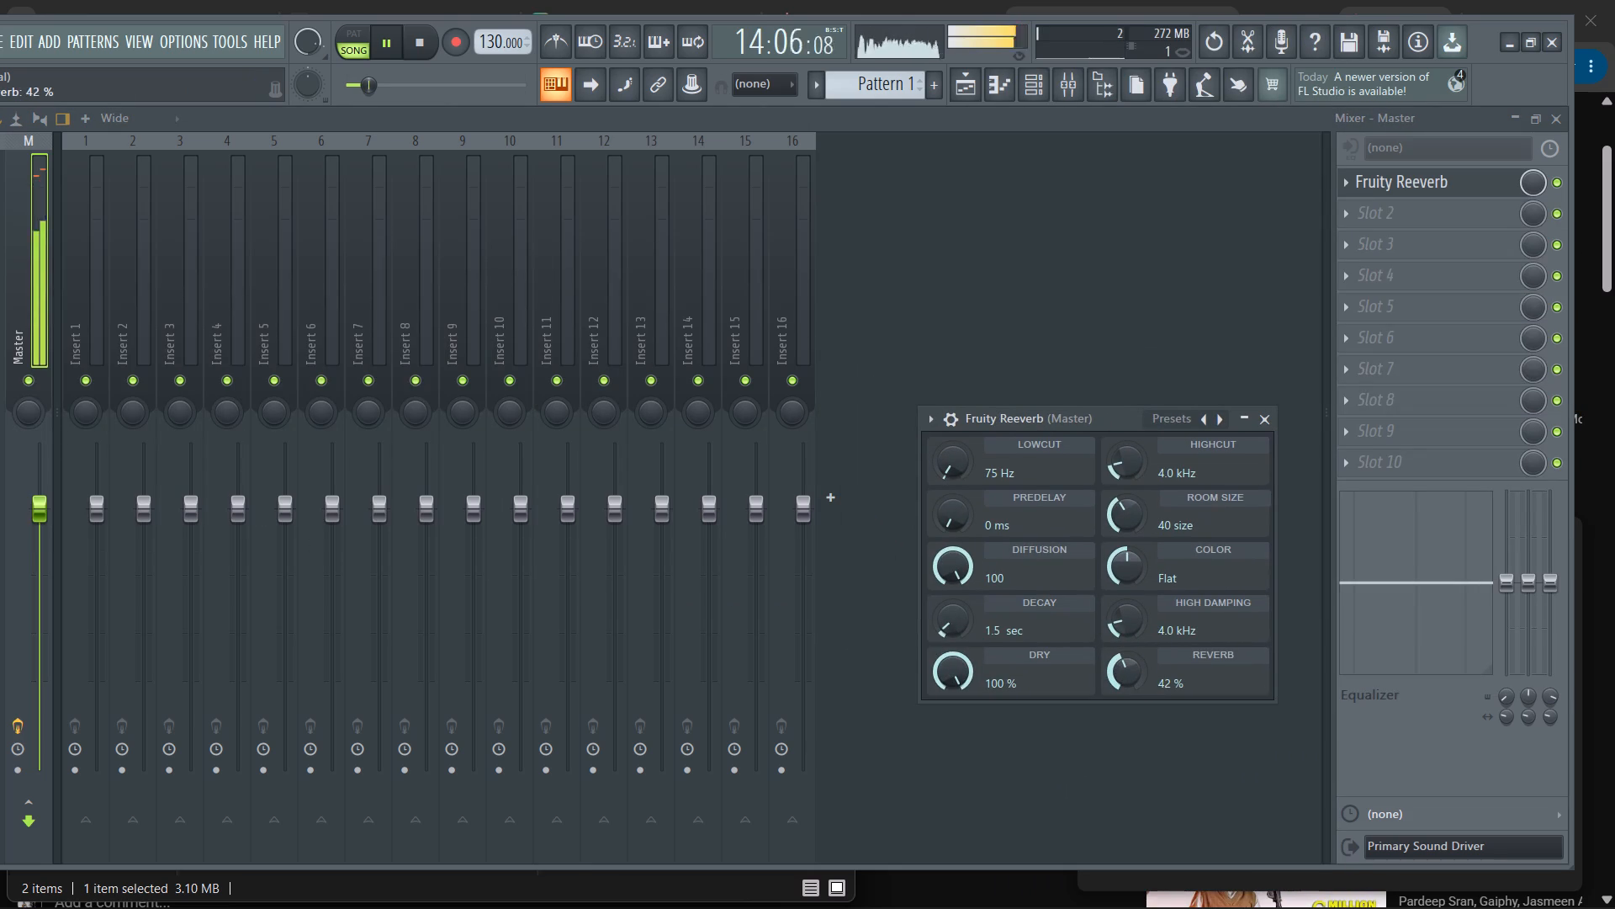
drag(1093, 391, 1093, 383)
scroll(1130, 681, up, 3)
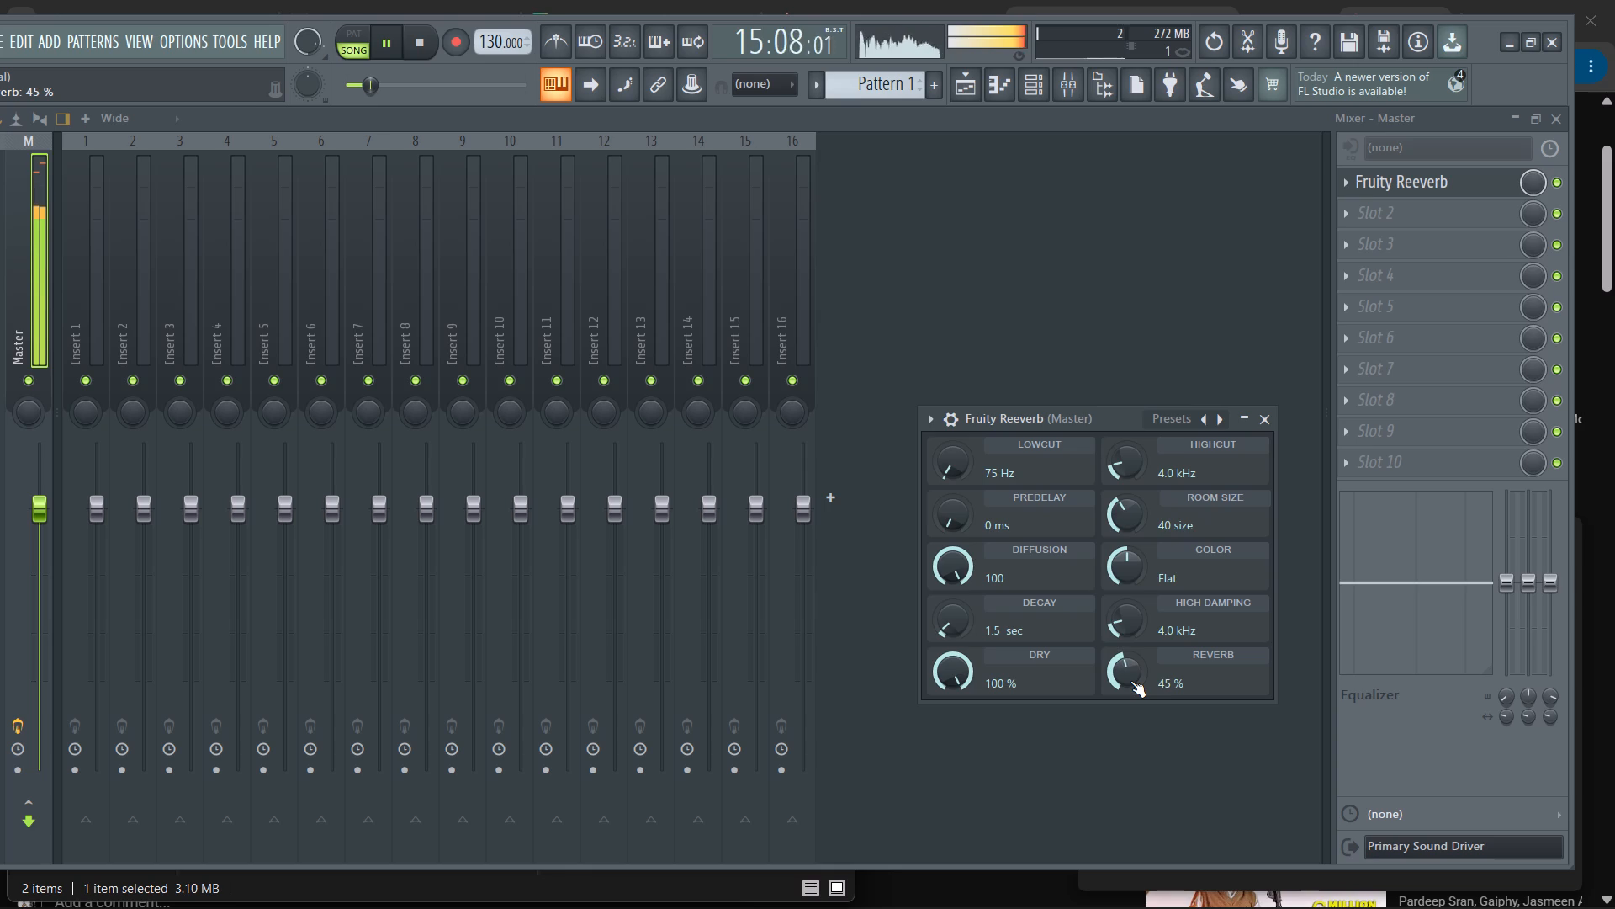
drag(1130, 681, 1110, 569)
drag(1130, 681, 1132, 630)
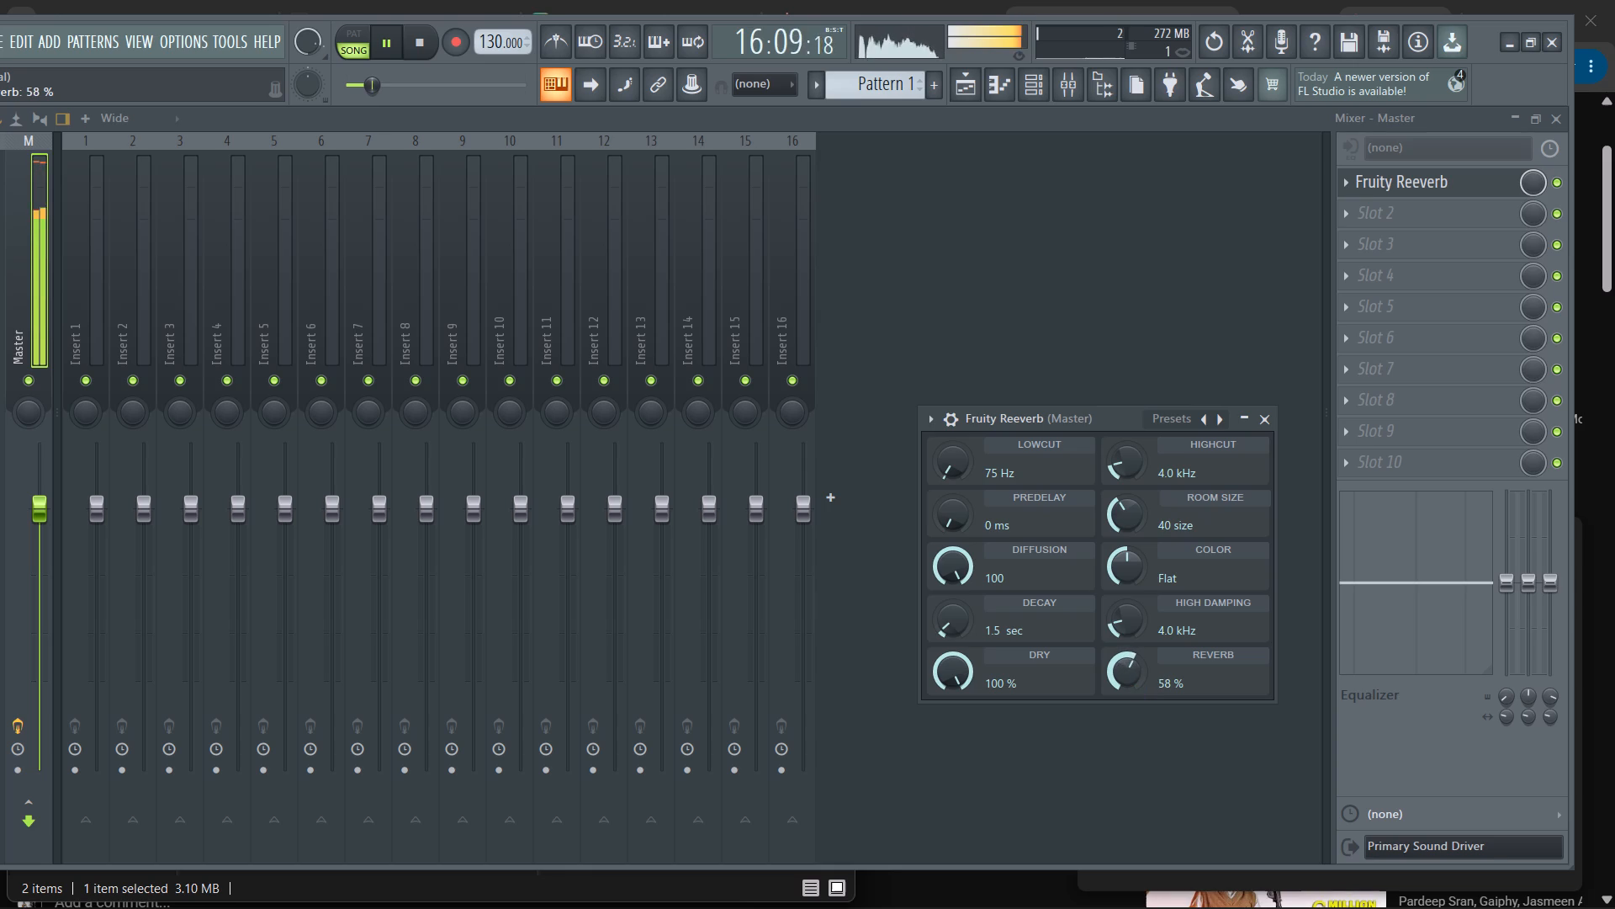
drag(1132, 630, 1130, 624)
Adjust Fruity Reeverb's Lowcut to 317 Hz and its Dry level to 93 %.
drag(948, 469, 888, 355)
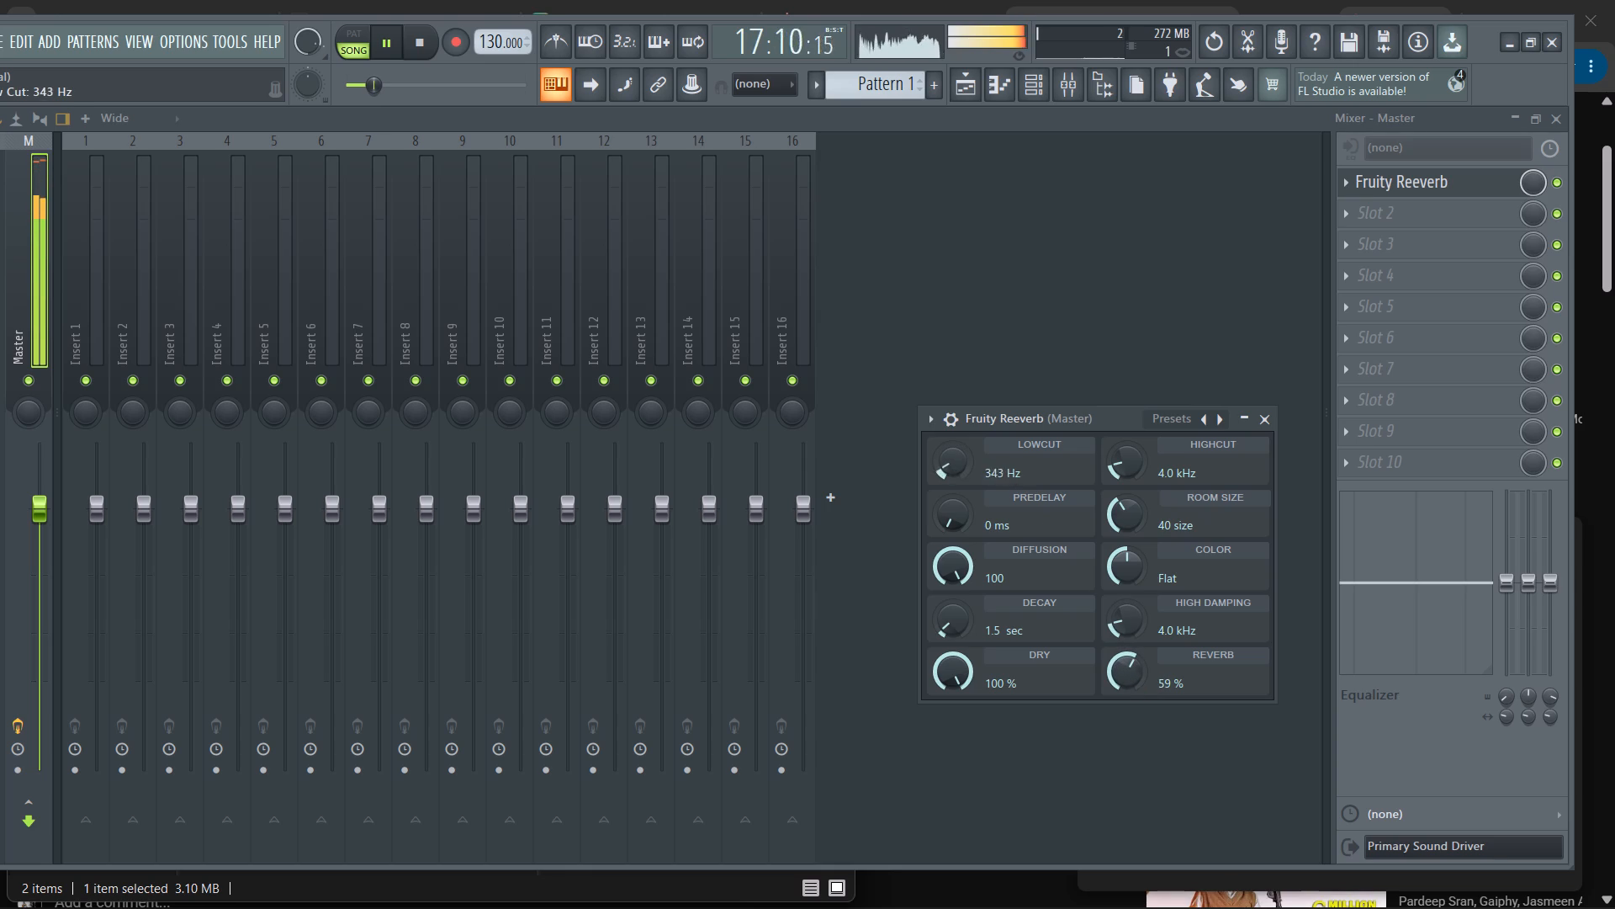
drag(888, 355, 880, 332)
drag(950, 672, 950, 760)
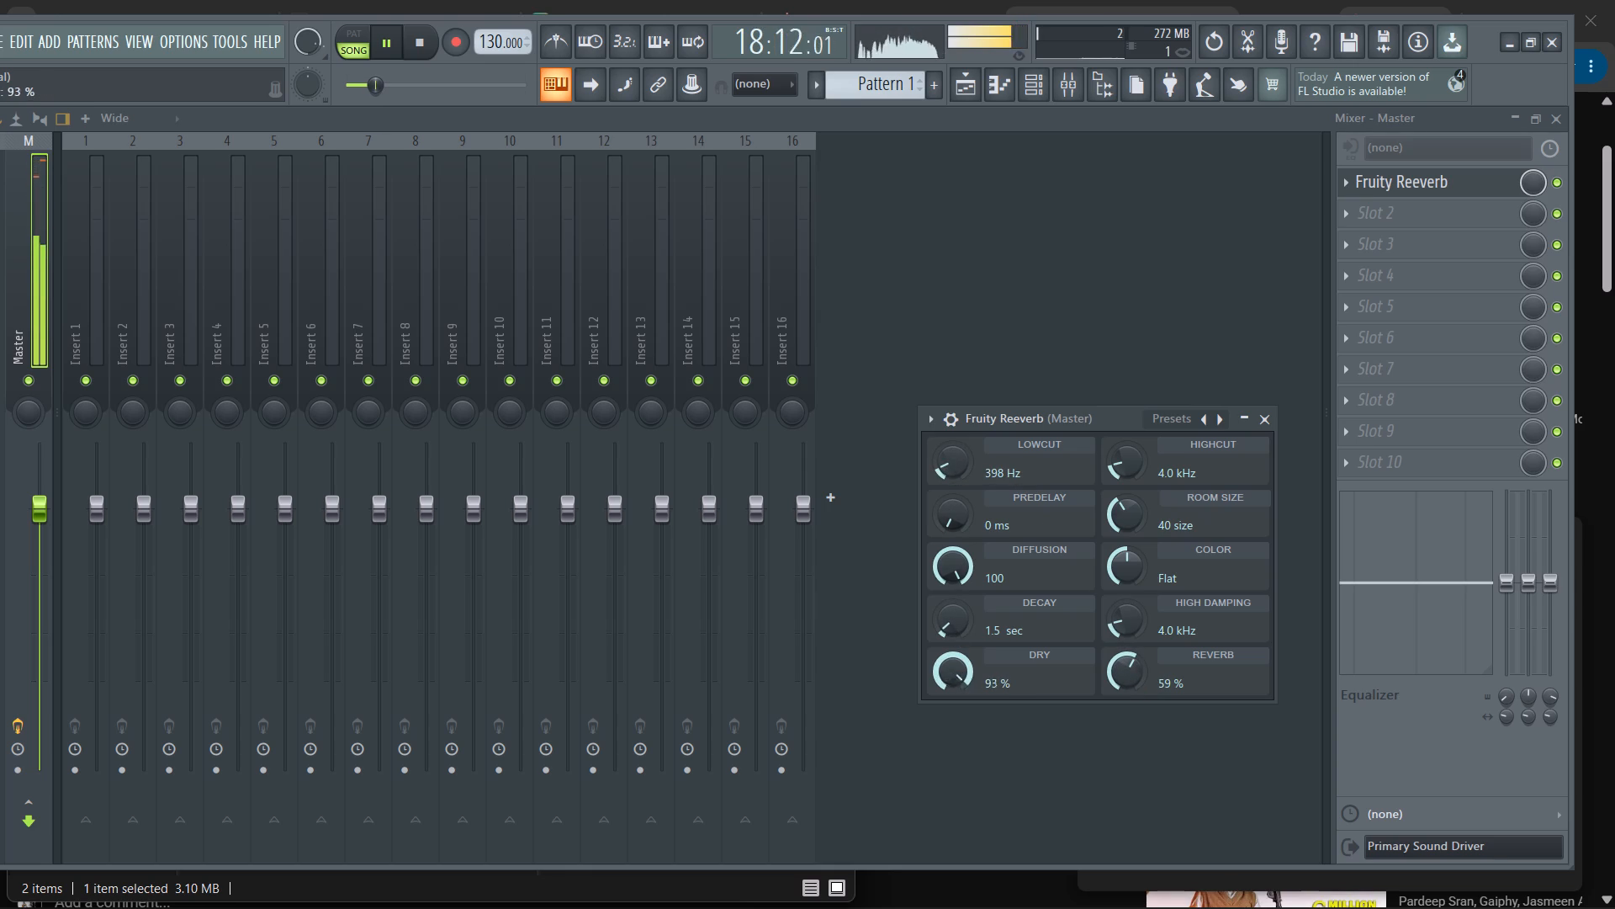
drag(950, 760, 949, 795)
drag(945, 460, 951, 495)
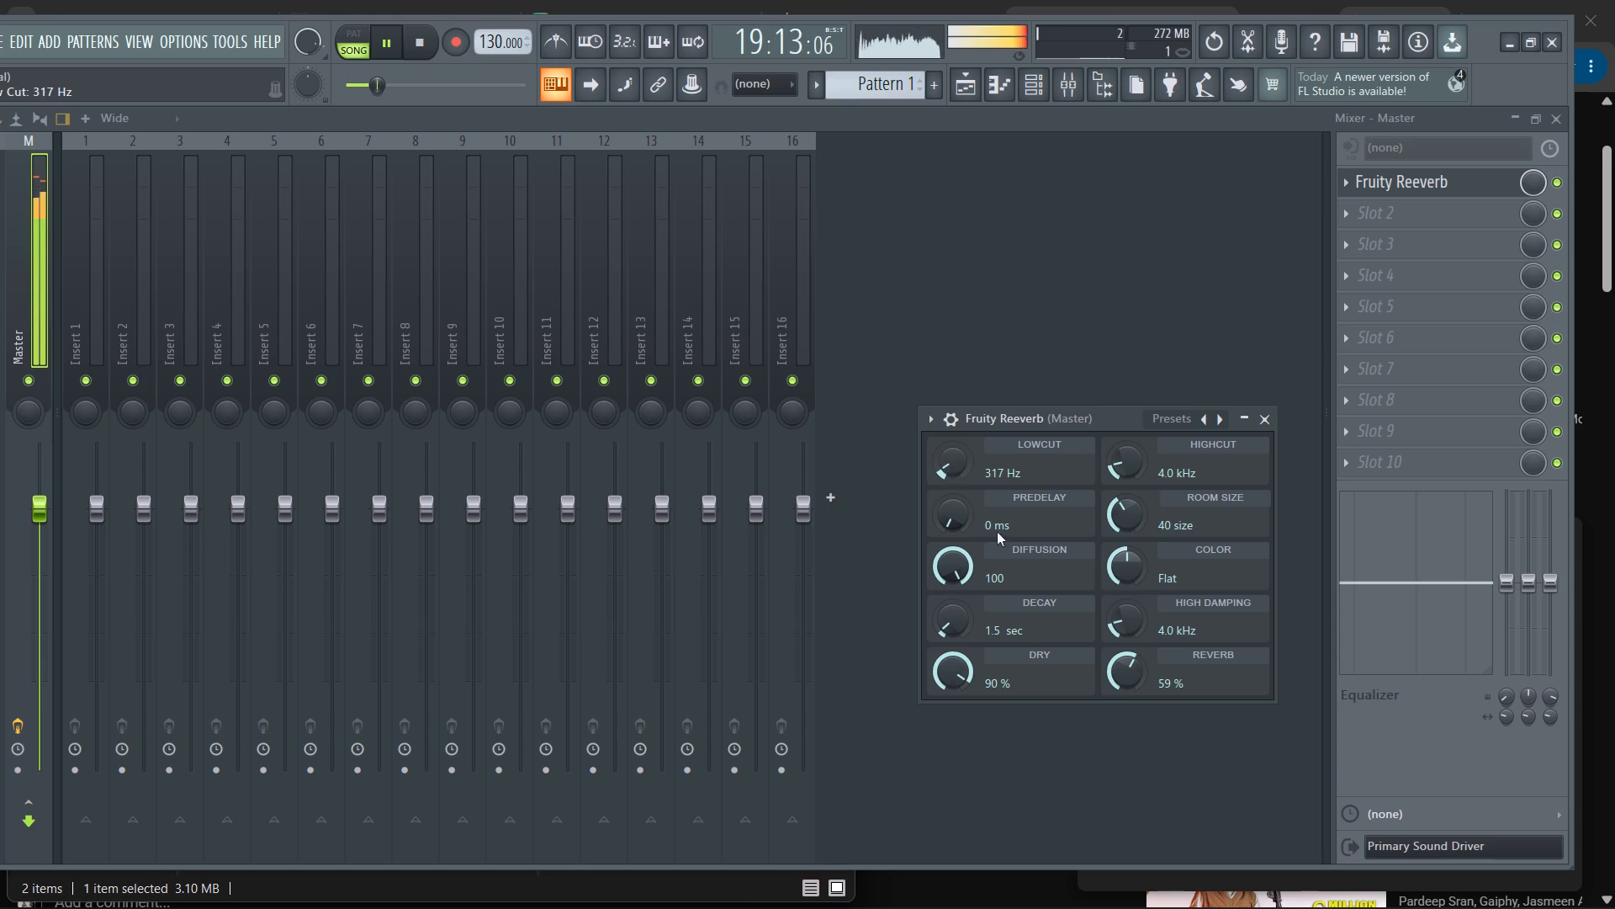
drag(1112, 677, 1120, 691)
scroll(1112, 677, up, 2)
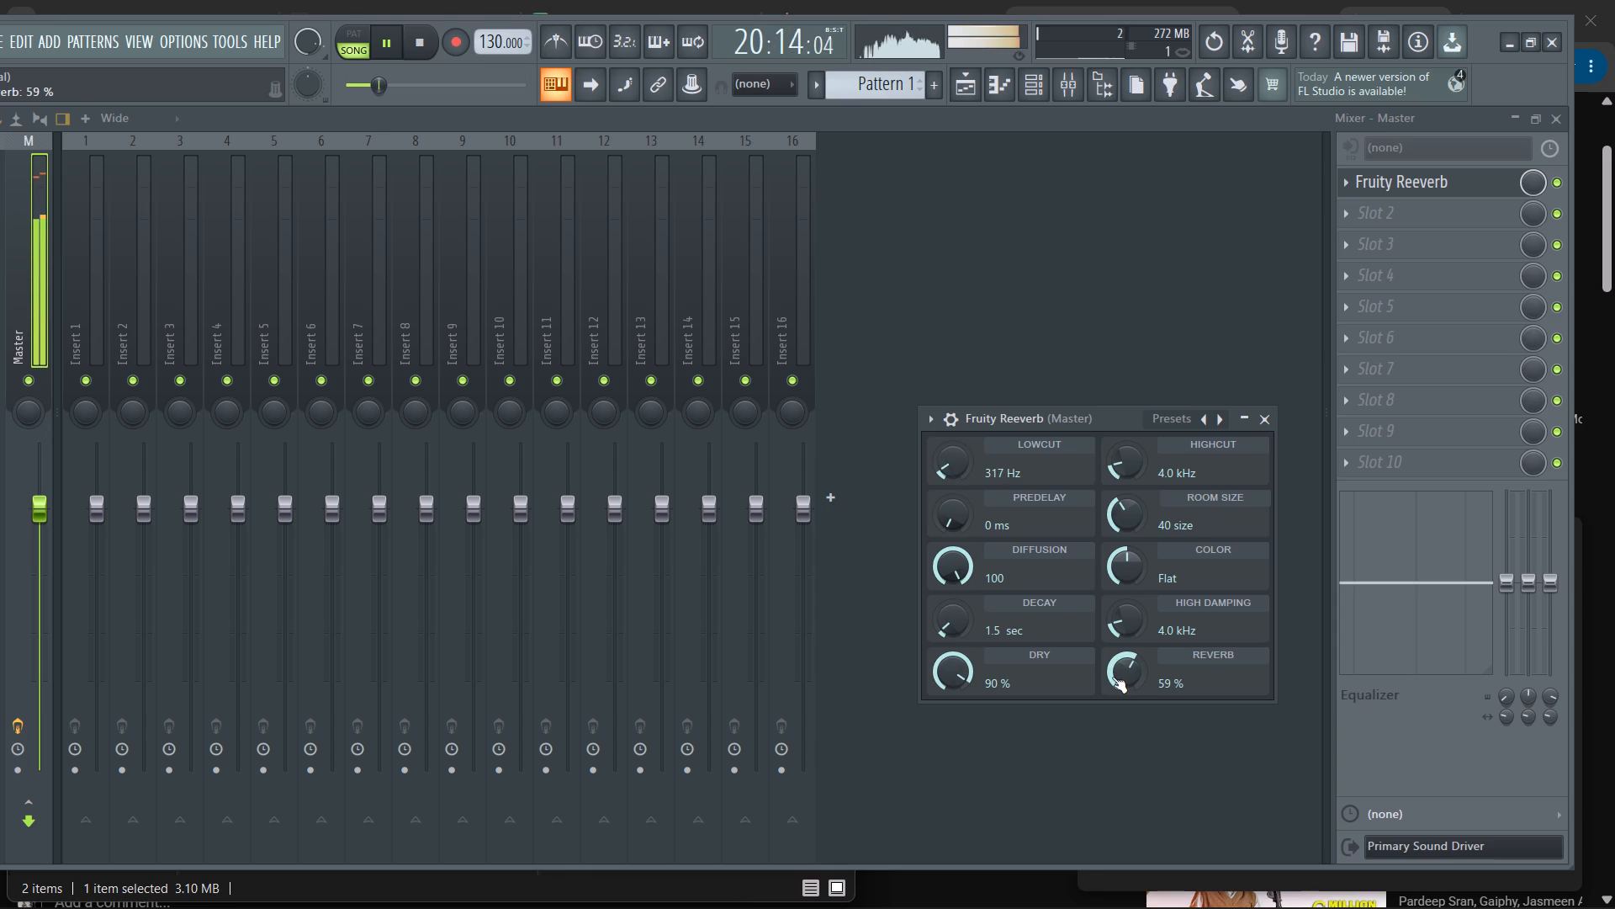
drag(952, 685, 961, 650)
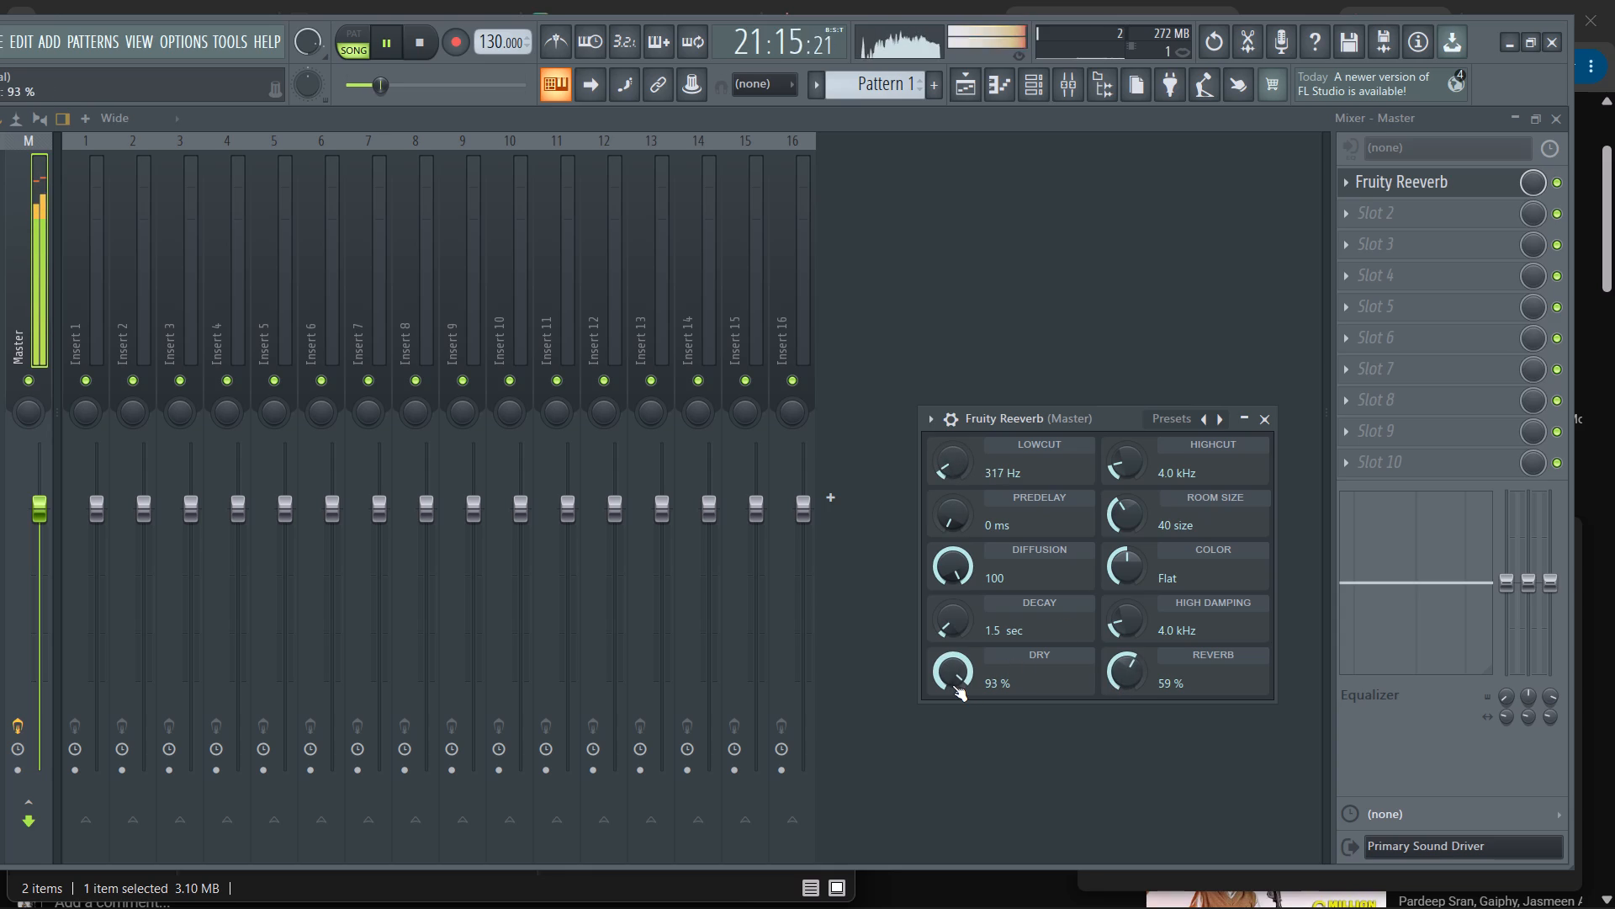
Set Fruity Reeverb's Room Size to 72 and High Damping to 6.3 kHz.
drag(1126, 529, 1032, 335)
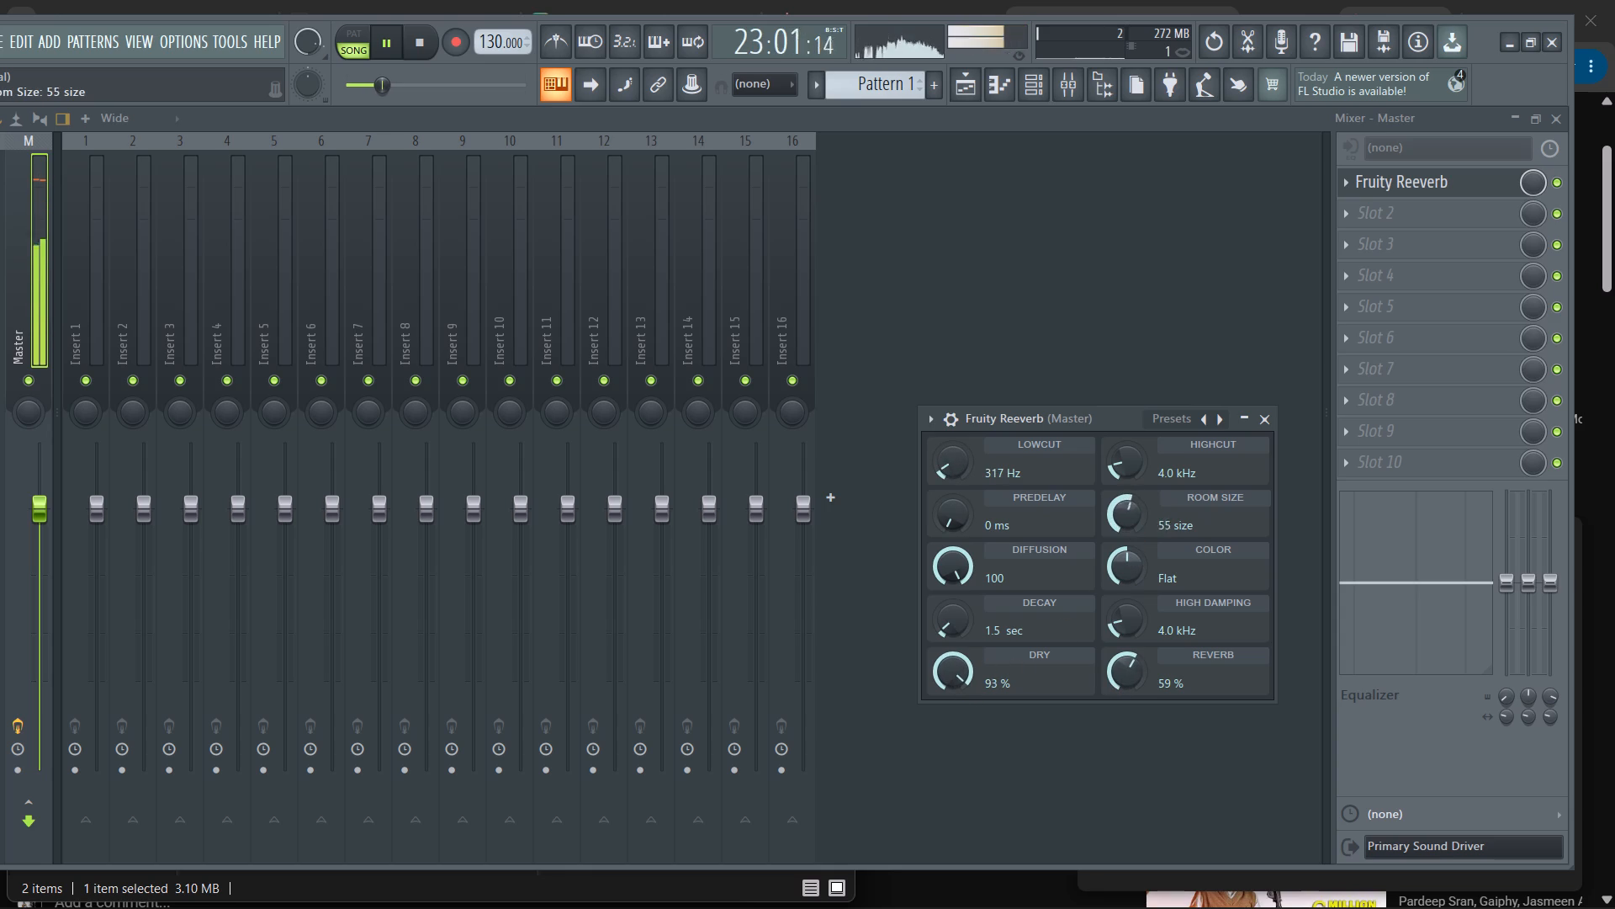
drag(1032, 335, 956, 204)
scroll(1126, 529, up, 8)
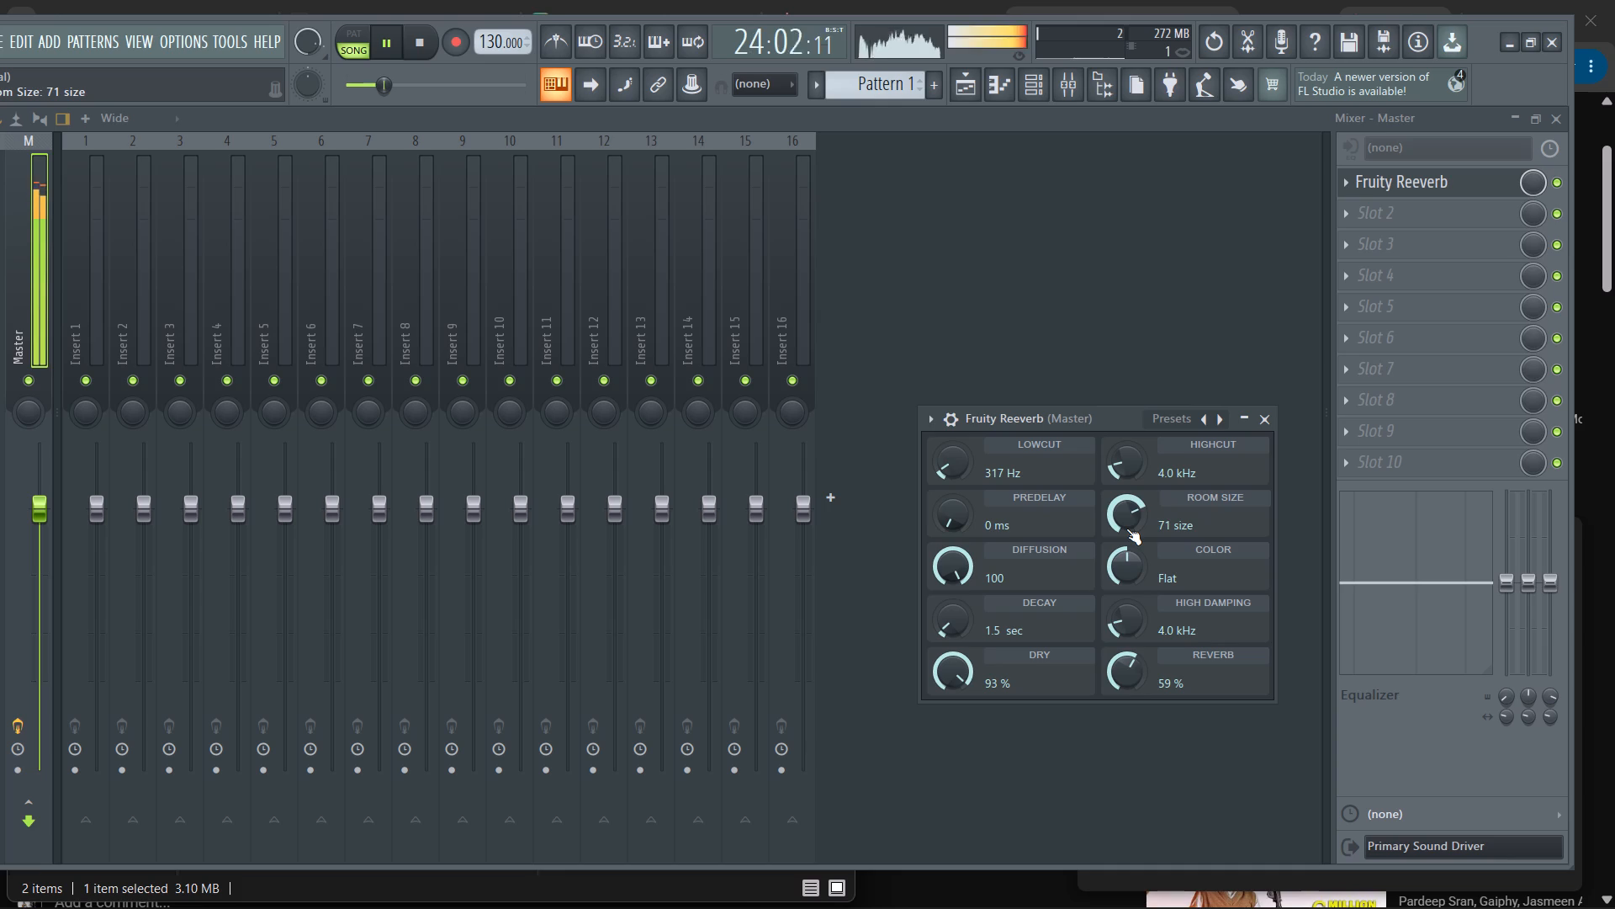
scroll(1126, 529, up, 1)
drag(1120, 633, 1083, 501)
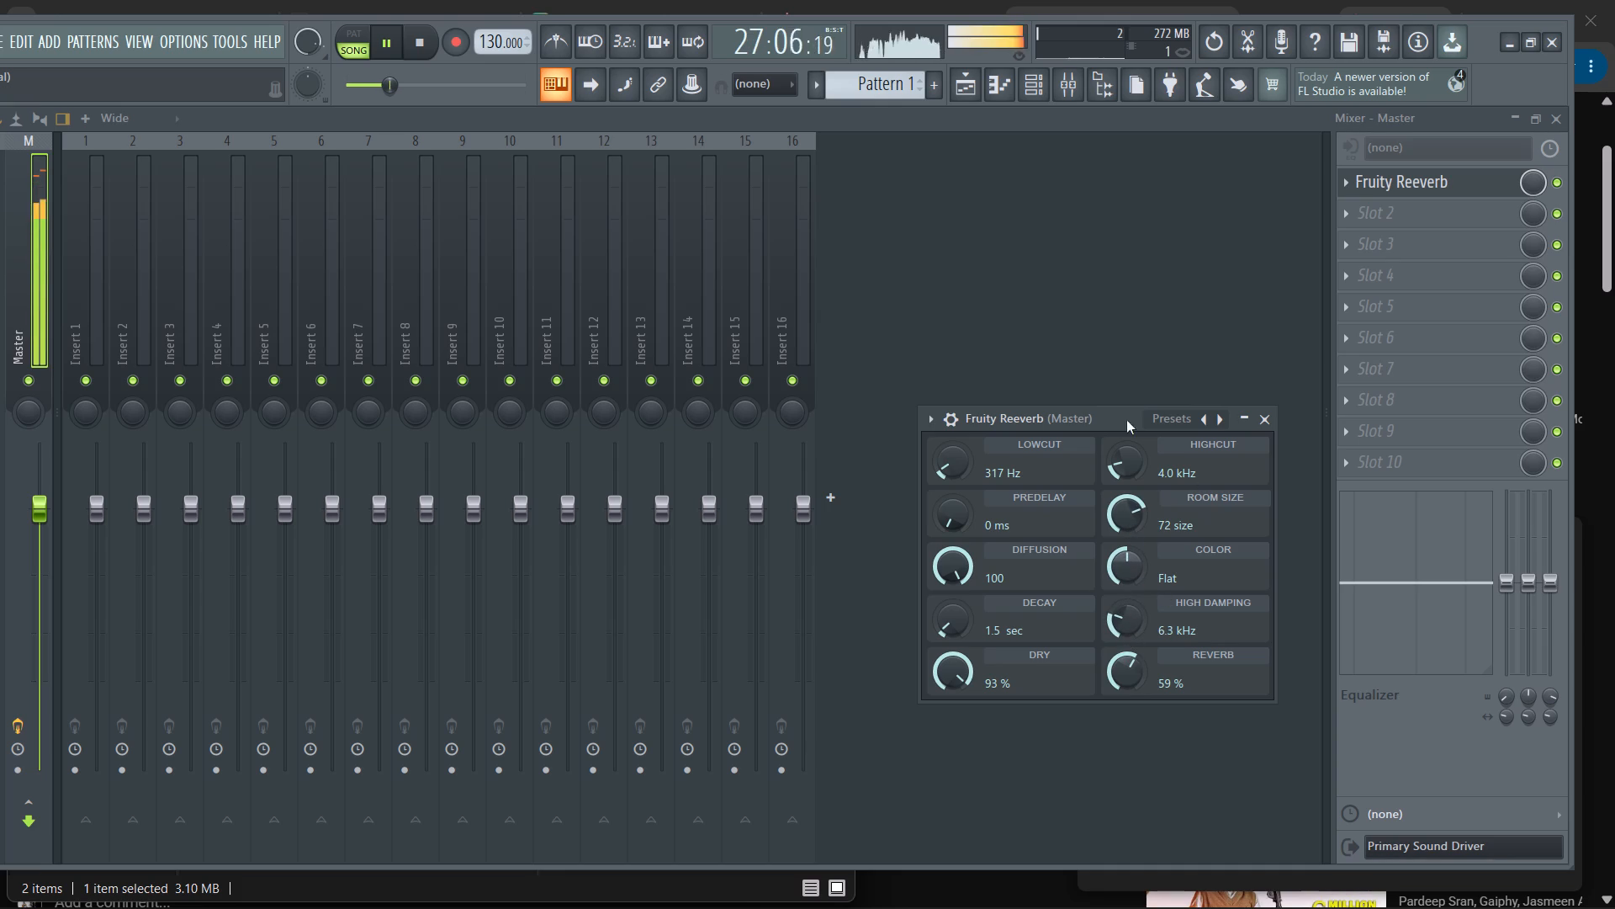
Move the Fruity Reeverb window higher in the mixer and set its Reverb level to 61 %.
drag(1083, 415, 1051, 287)
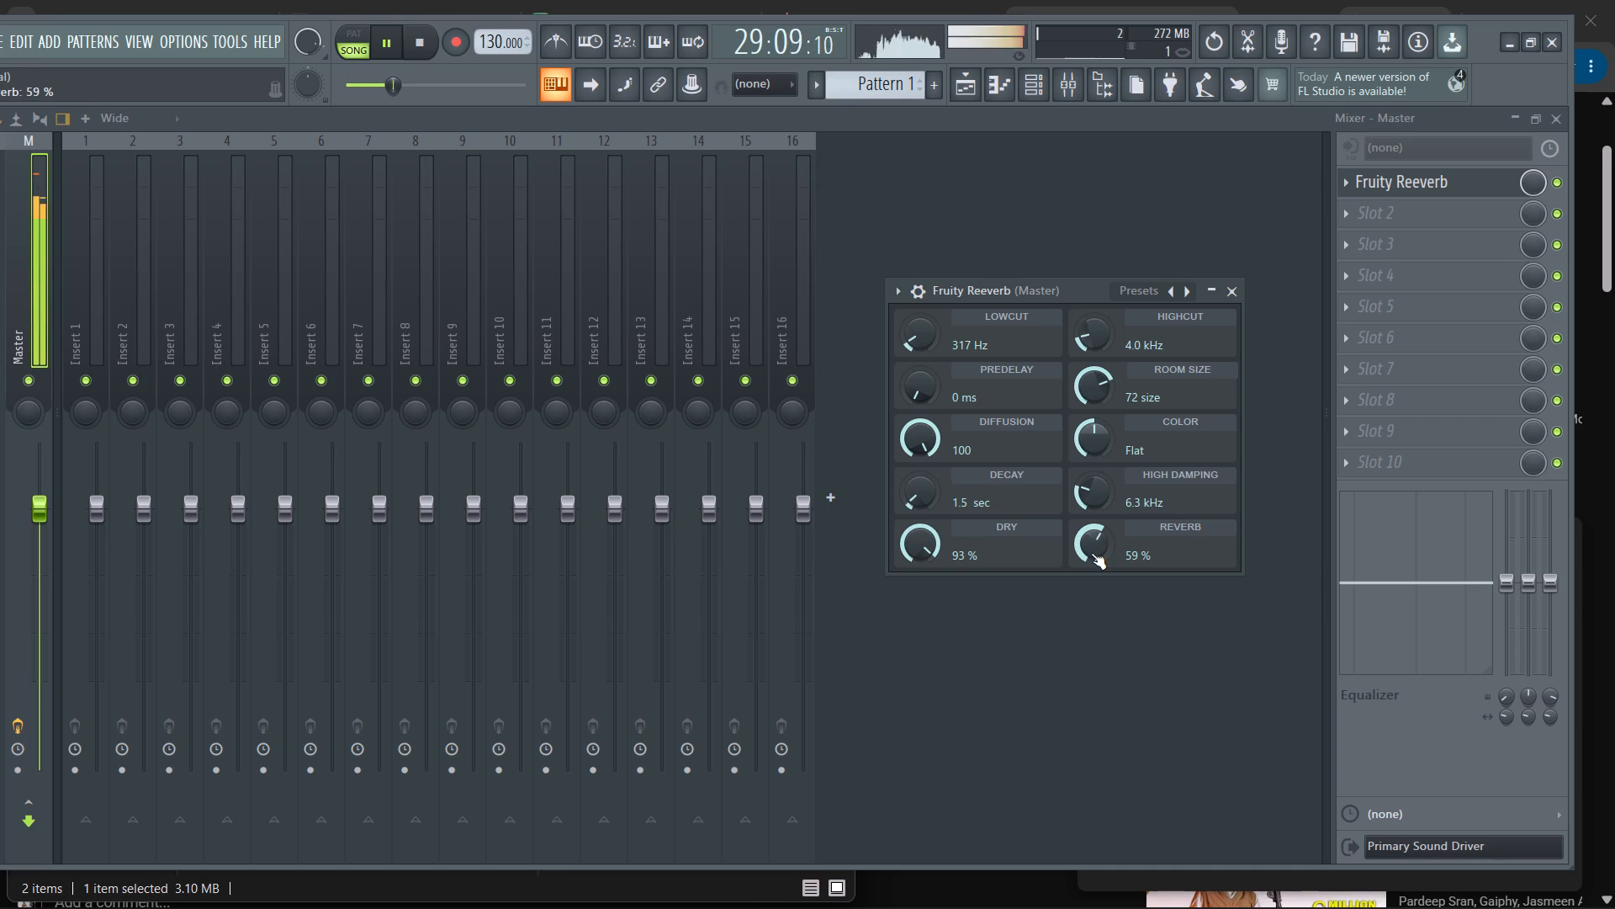
drag(1091, 553, 1087, 535)
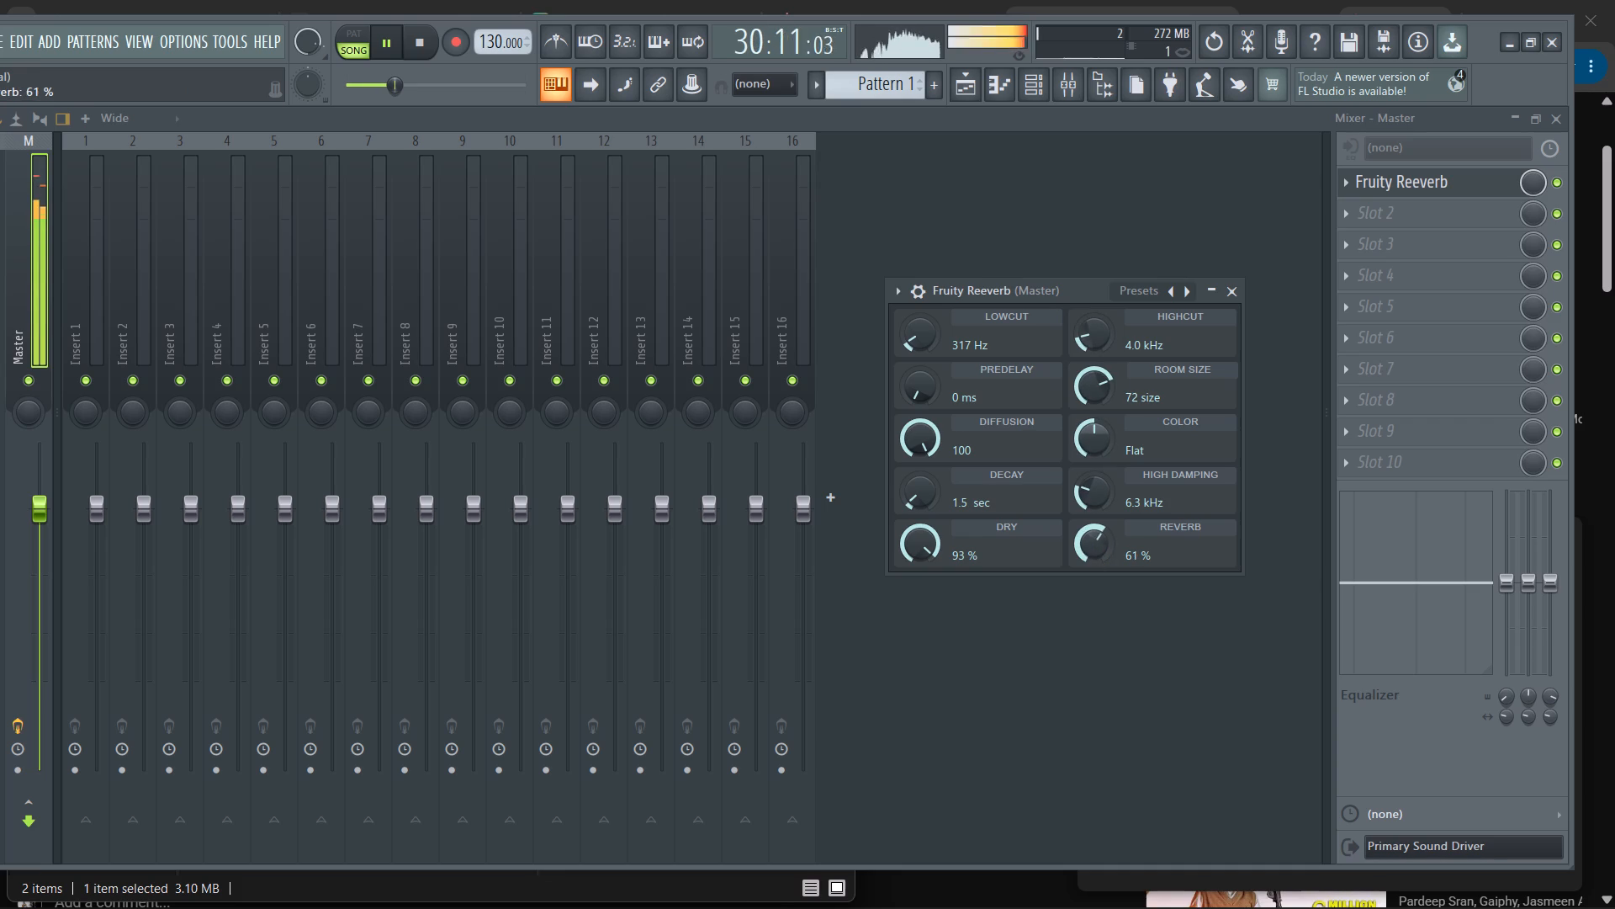
drag(1087, 535, 1085, 532)
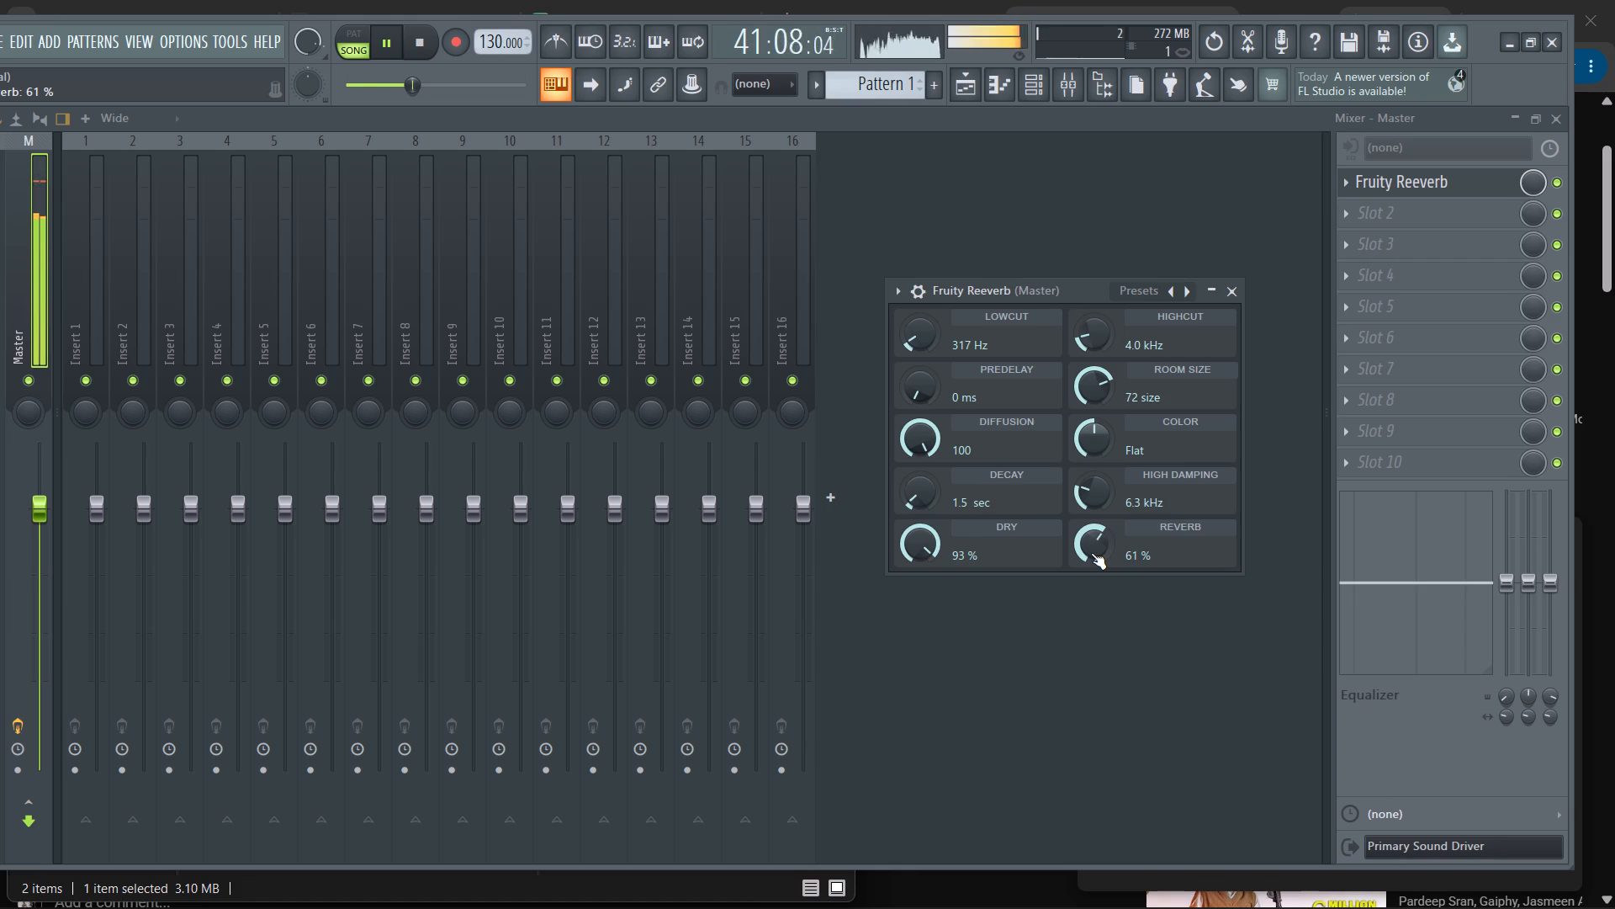
Raise the Reverb level of Fruity Reeverb to 62 %.
scroll(1091, 553, up, 2)
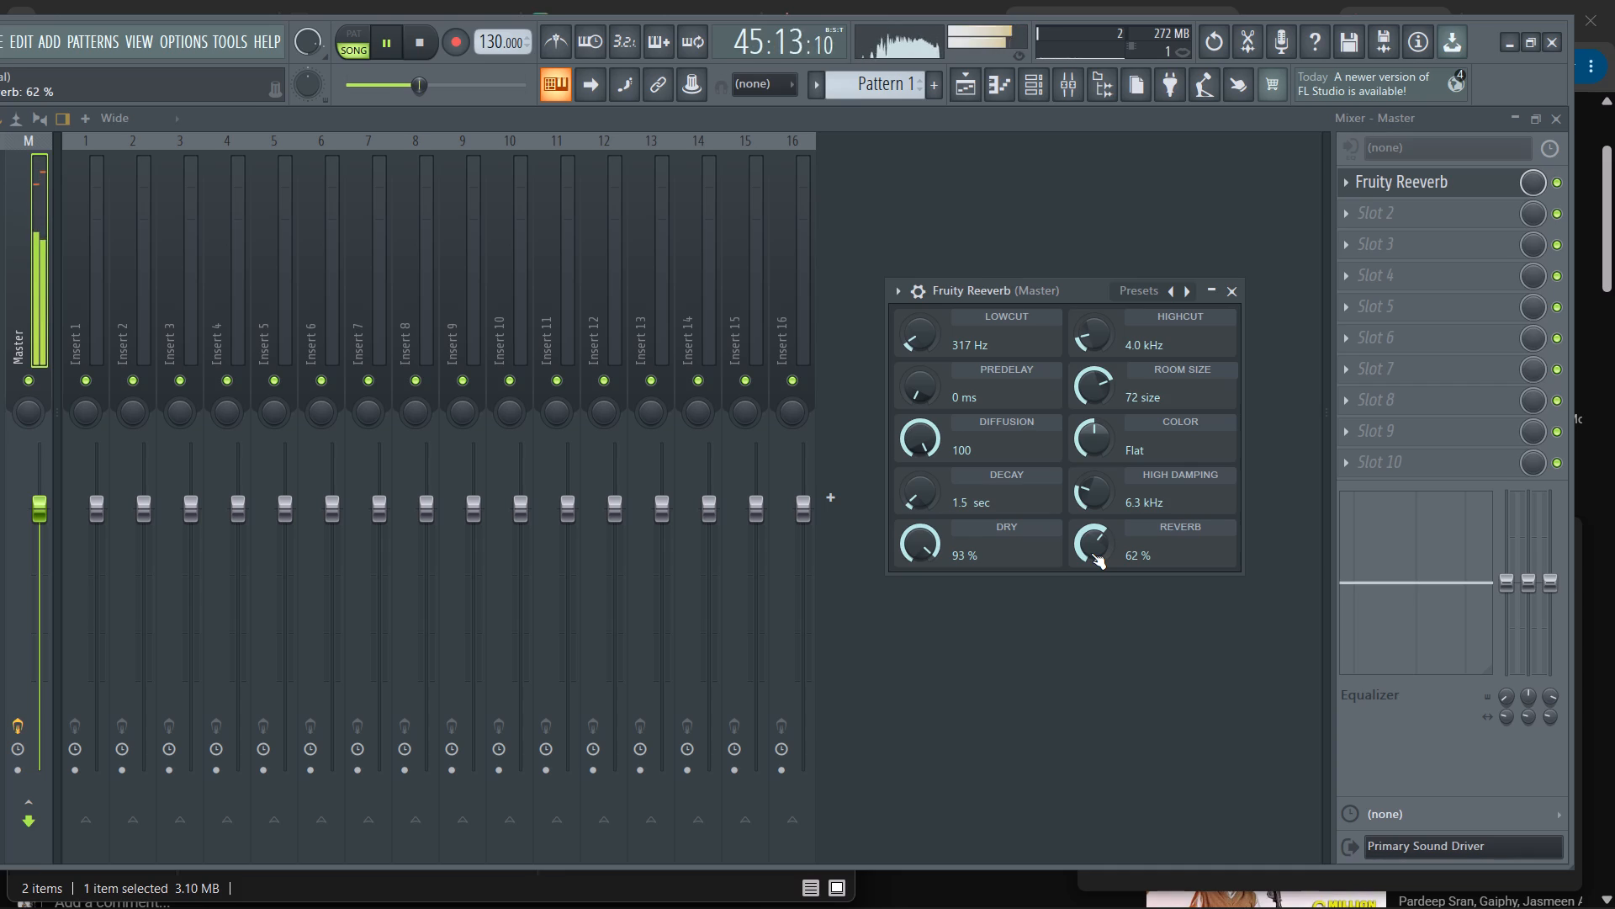
click(1091, 553)
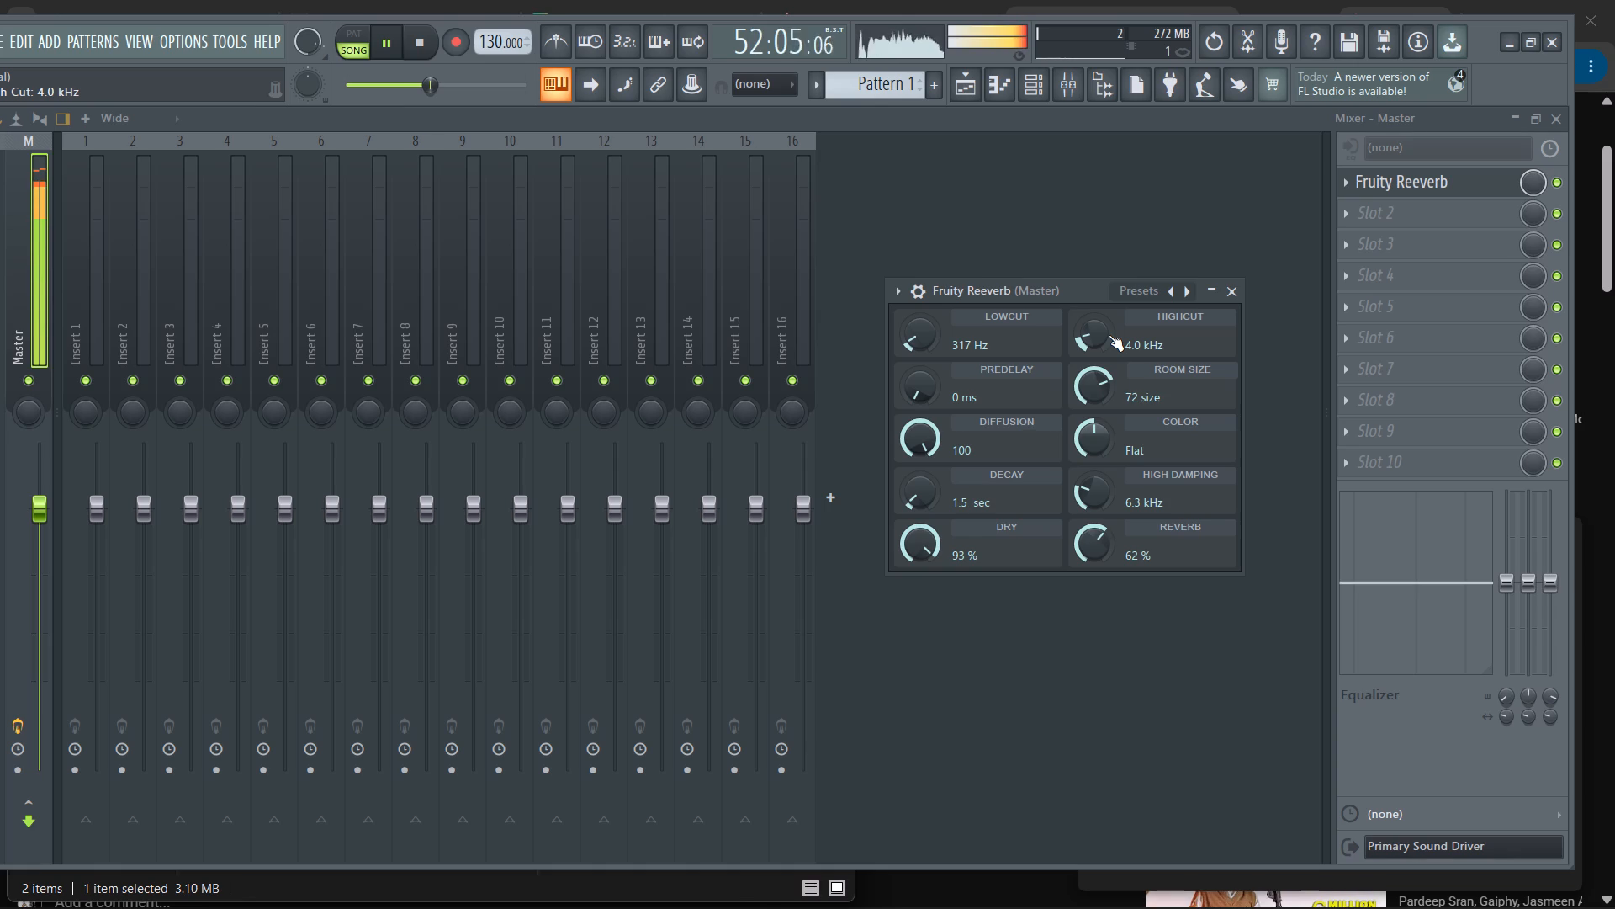
Move the Fruity Reeverb window up to the upper part of the empty mixer area beside the effect slots.
drag(1083, 305, 1074, 272)
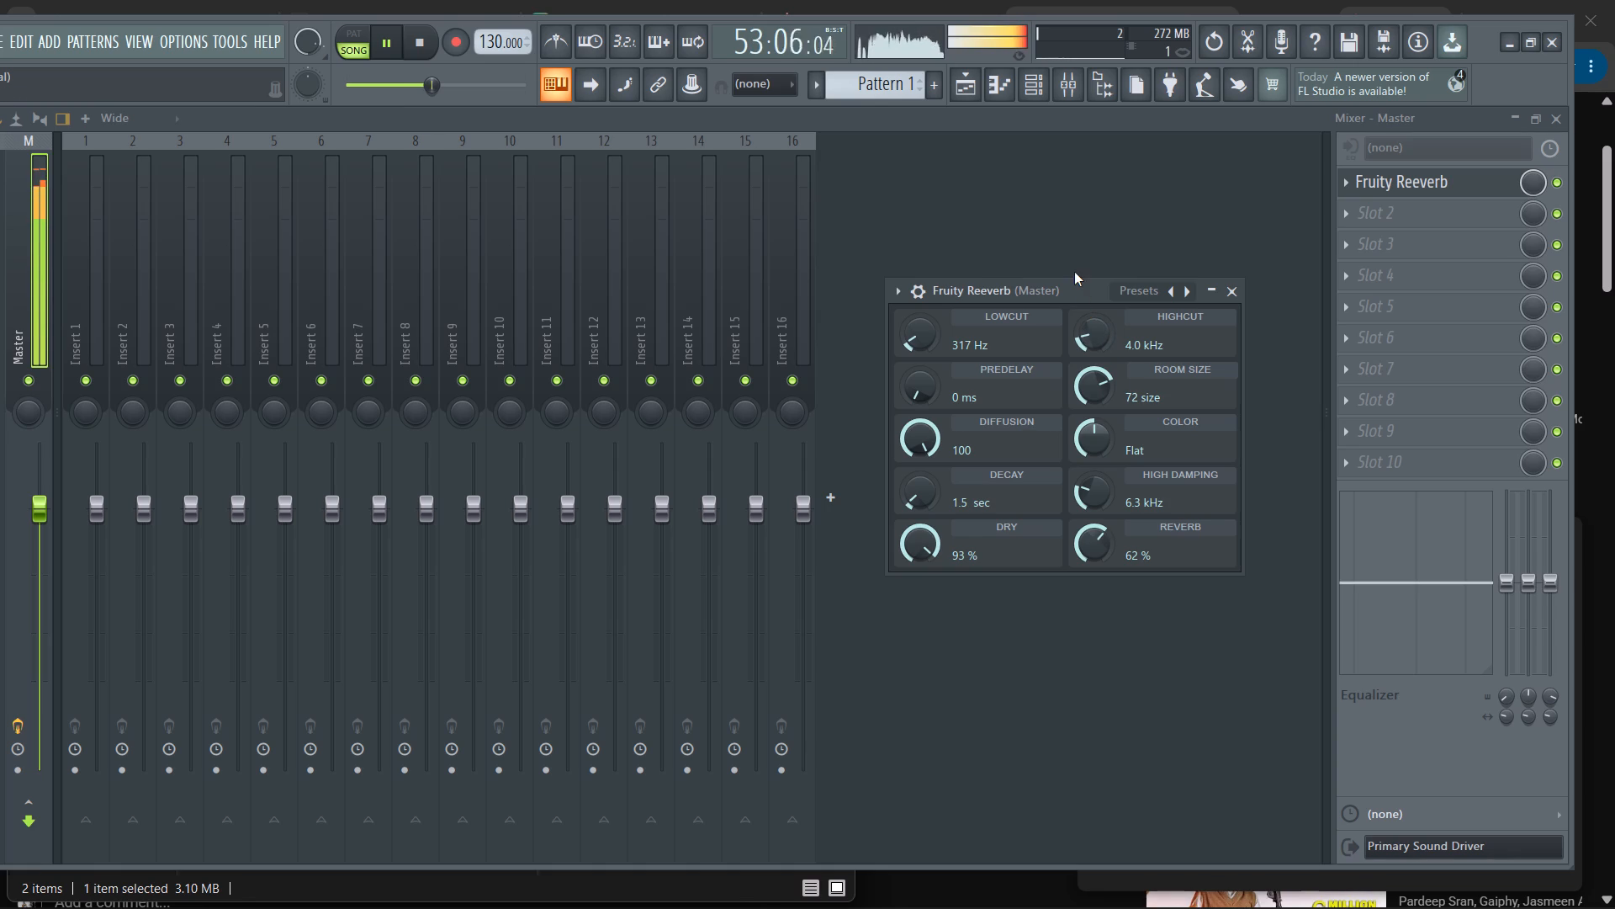
drag(1074, 272, 1072, 267)
drag(1063, 303, 1068, 149)
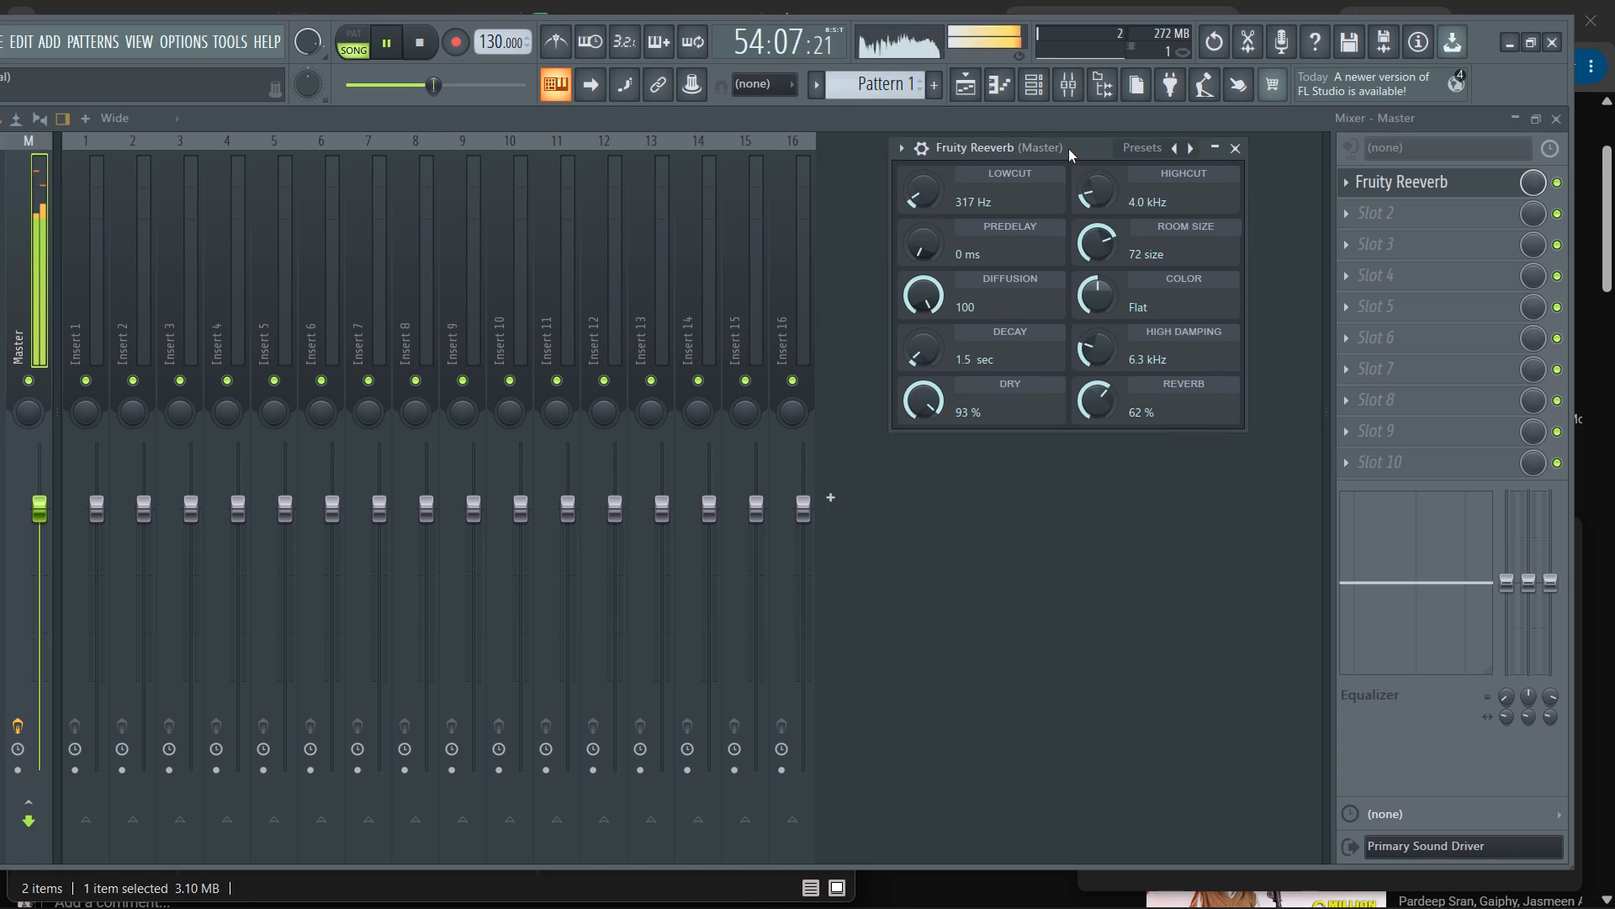
drag(1068, 149, 1071, 139)
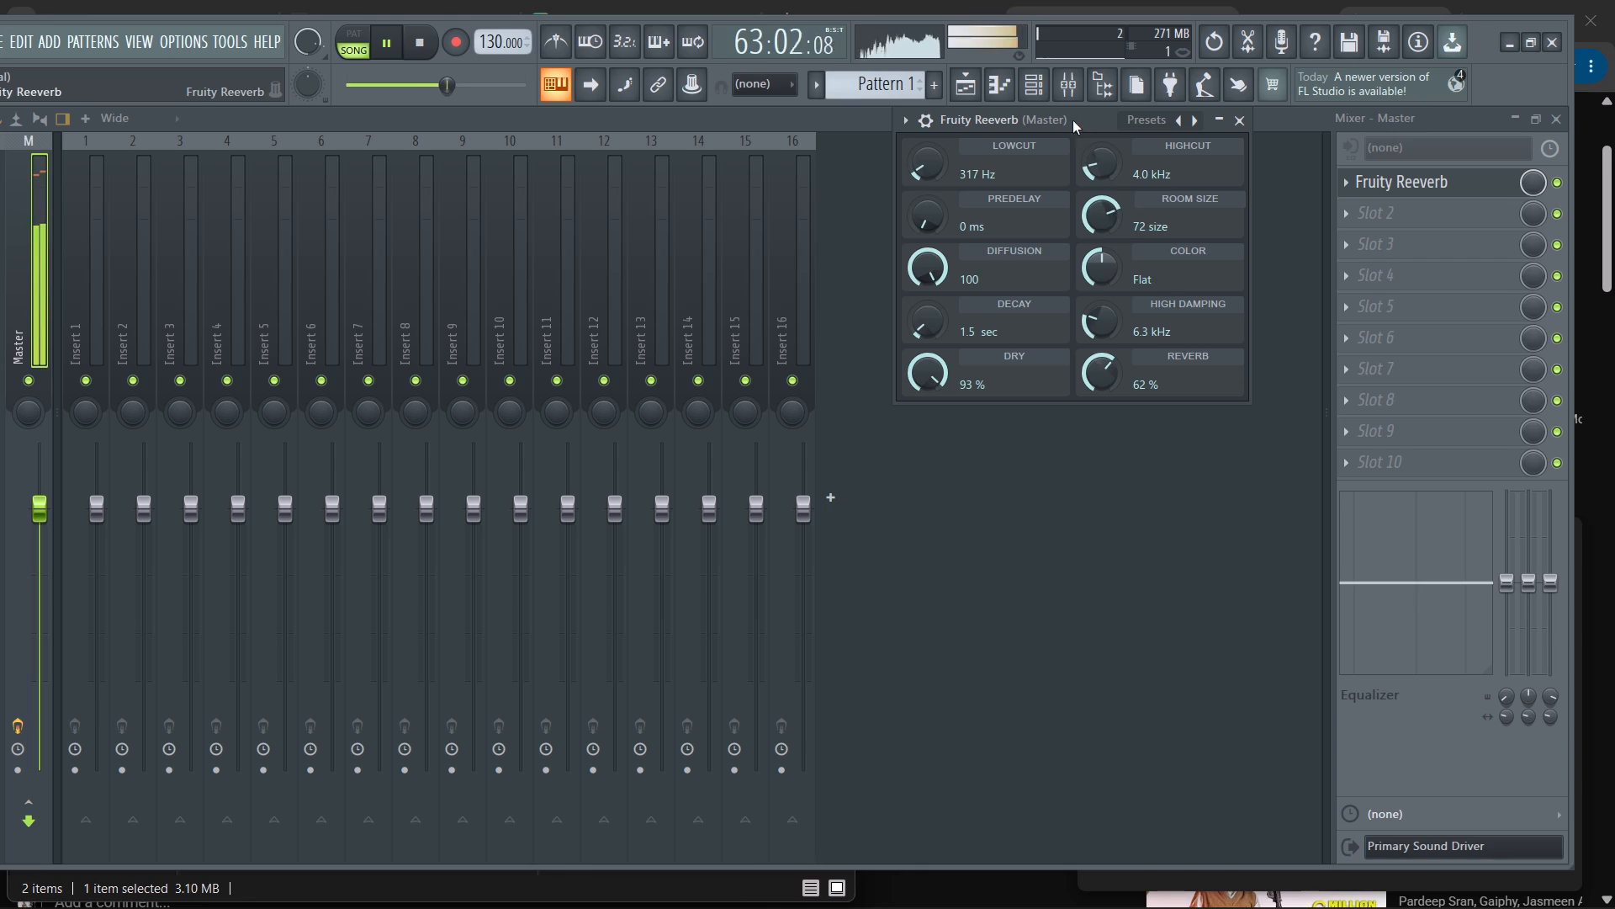
drag(1072, 120, 1075, 150)
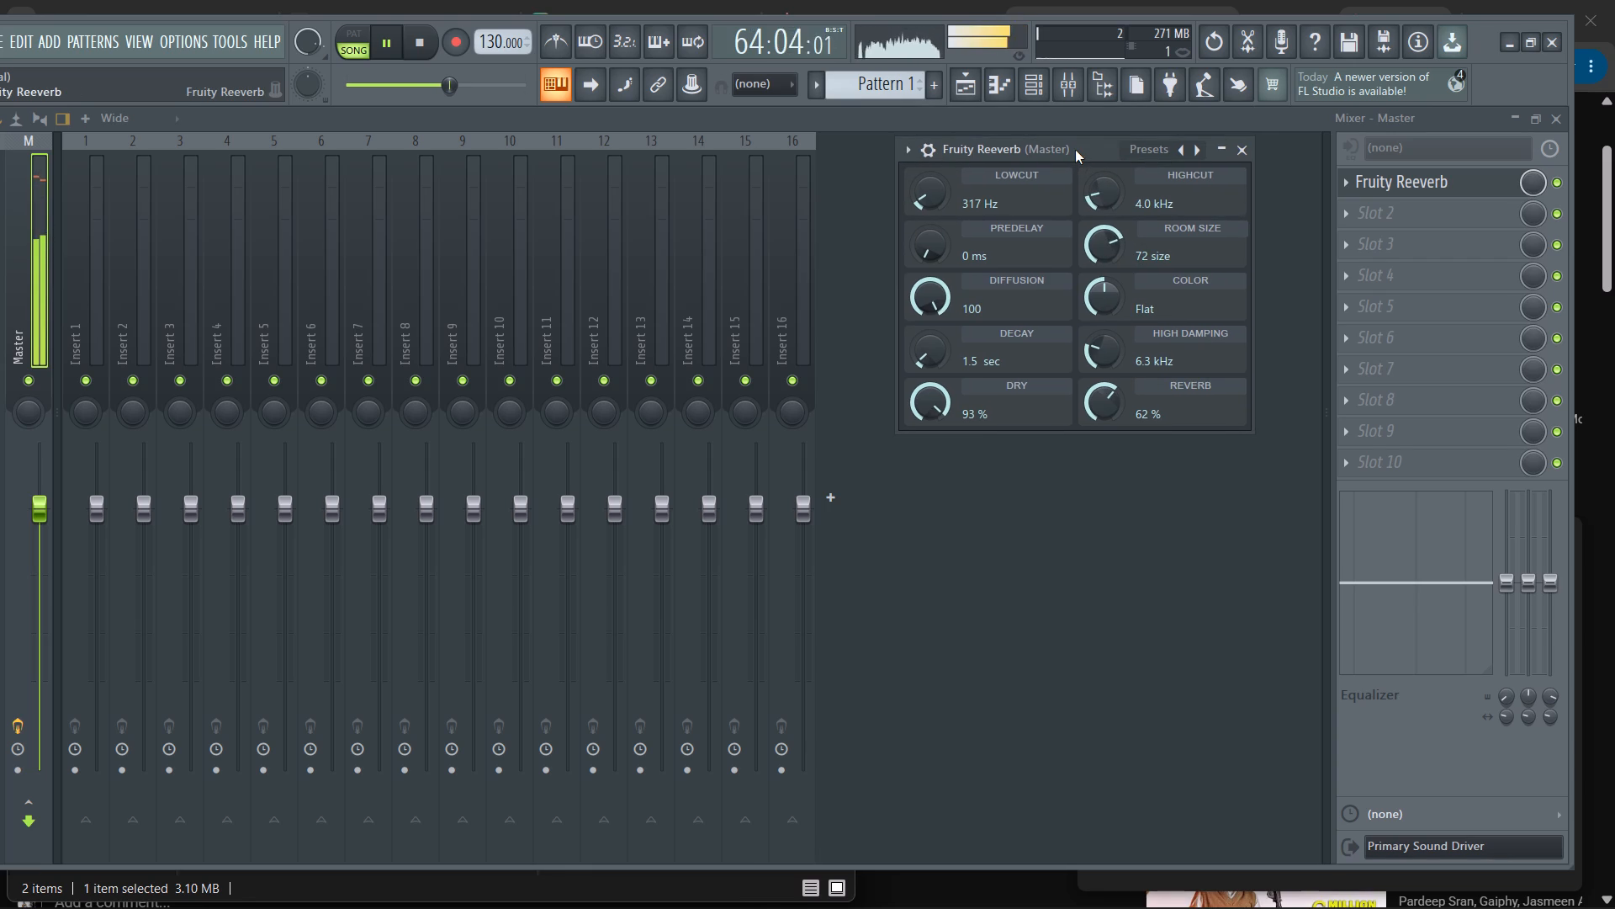
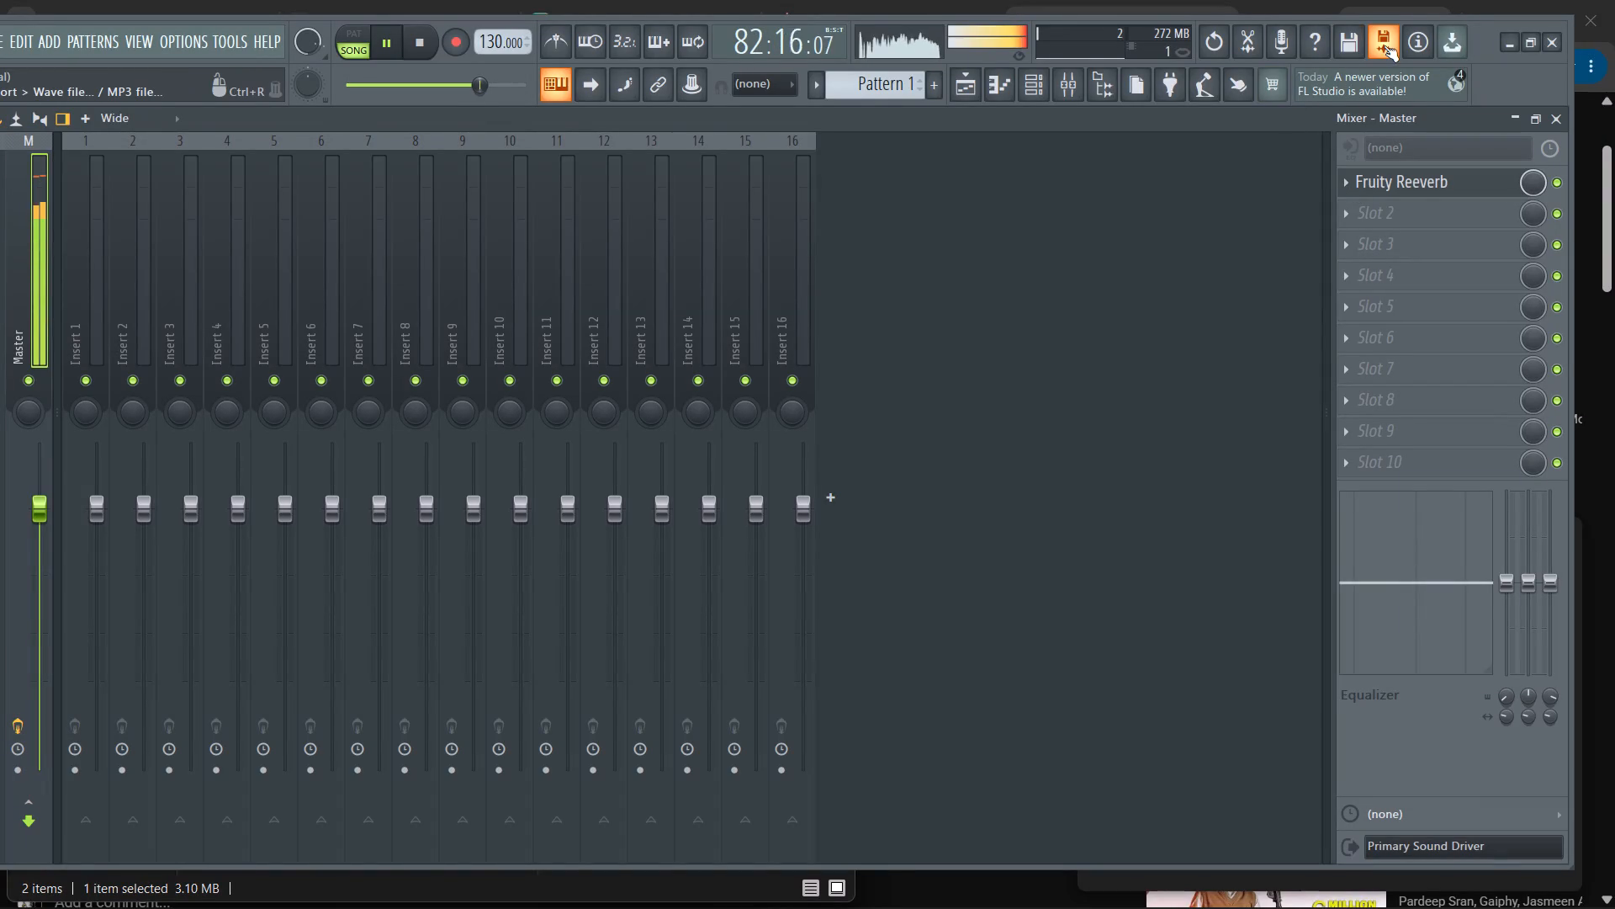
Stop the song playback.
key(space)
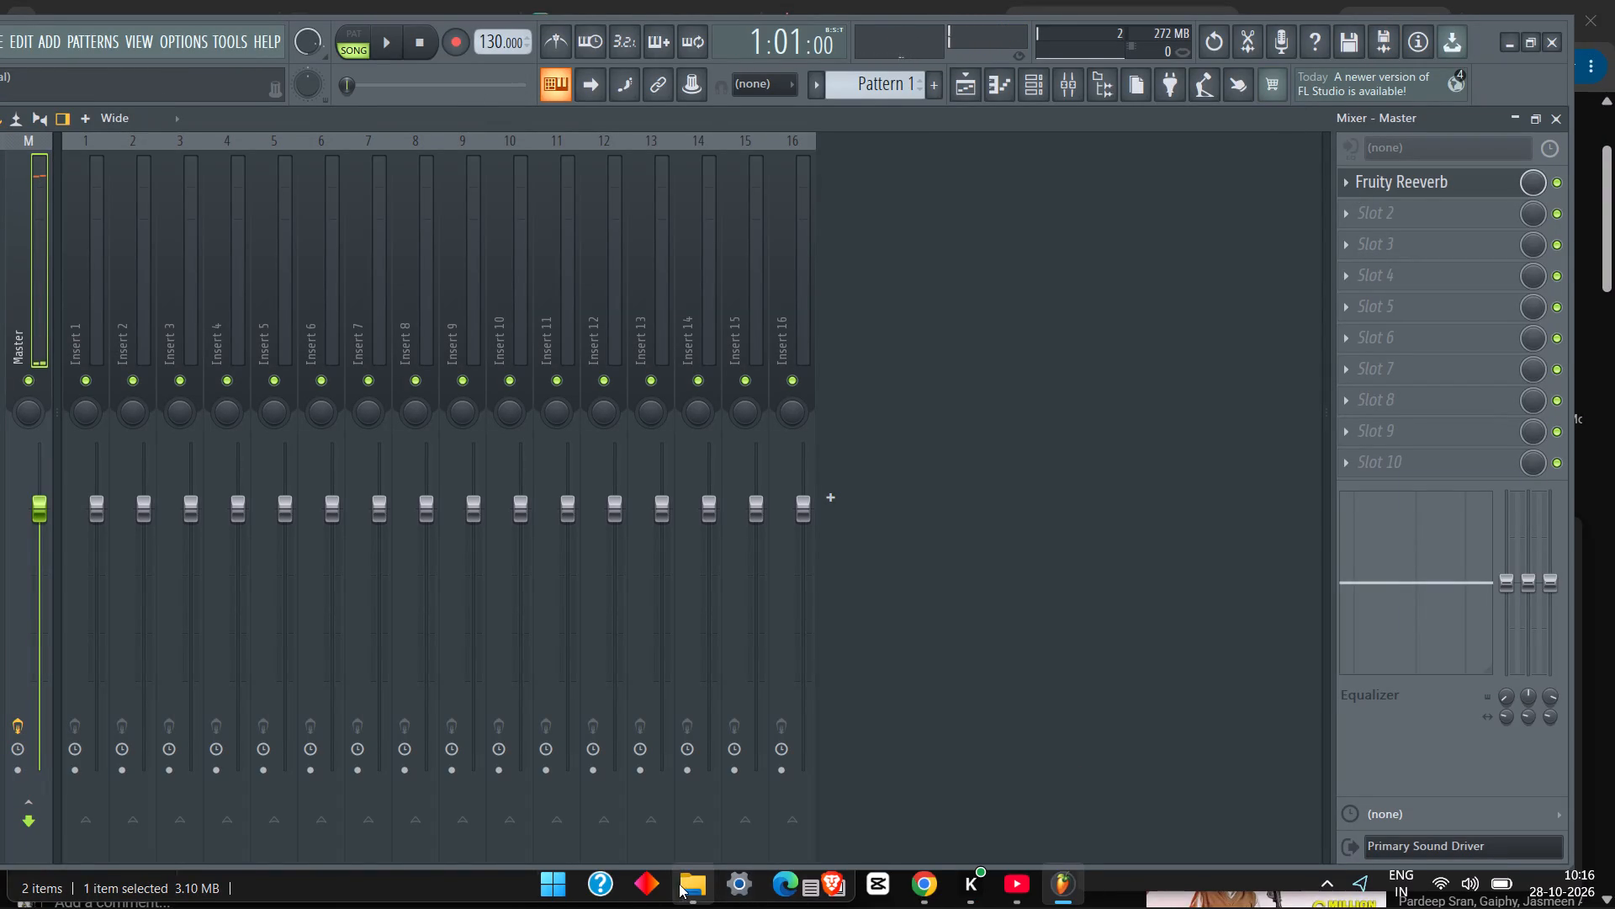
Search the computer for CapCut and launch it.
click(547, 895)
key(c)
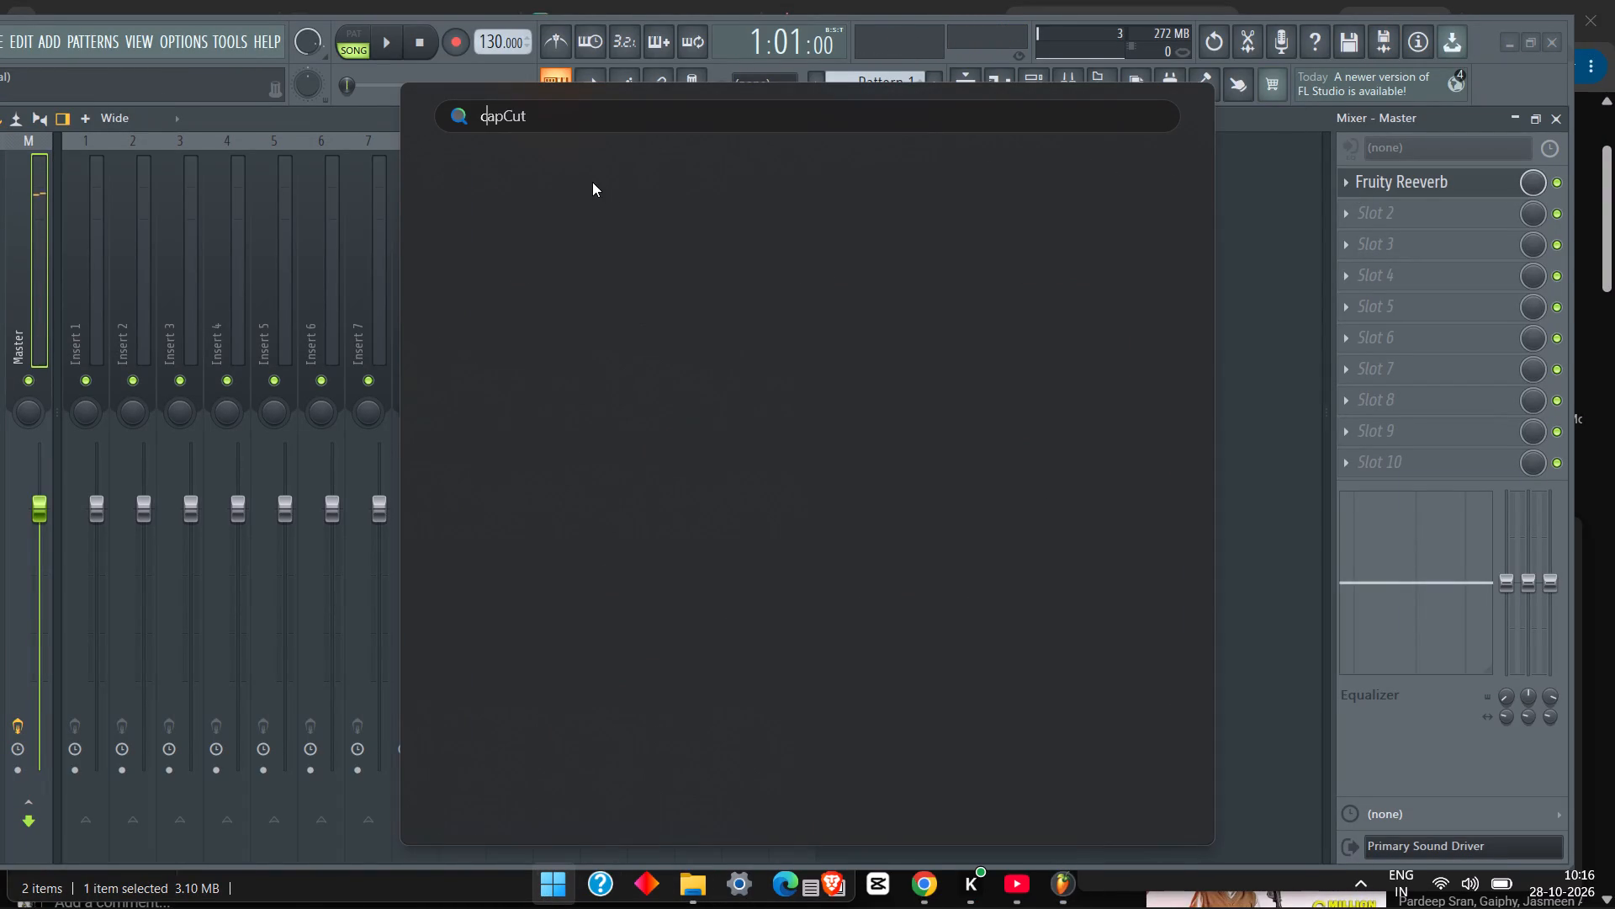
key(a)
click(873, 445)
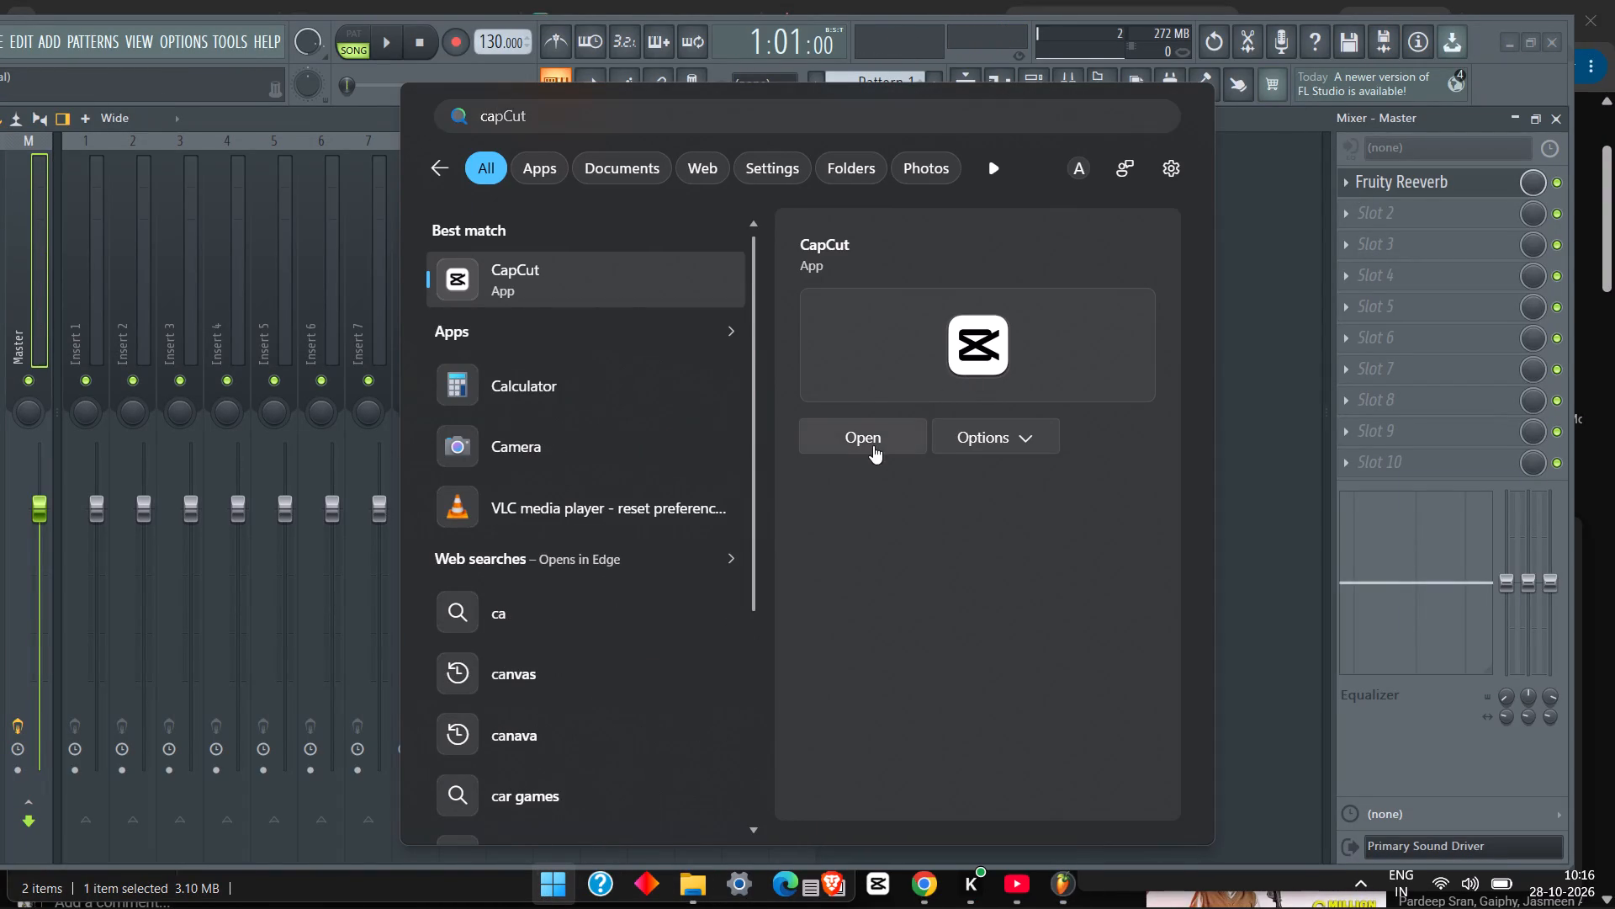
Export the full song from FL Studio as a WAV file named Thirty Six in the Music folder and start rendering.
click(1382, 43)
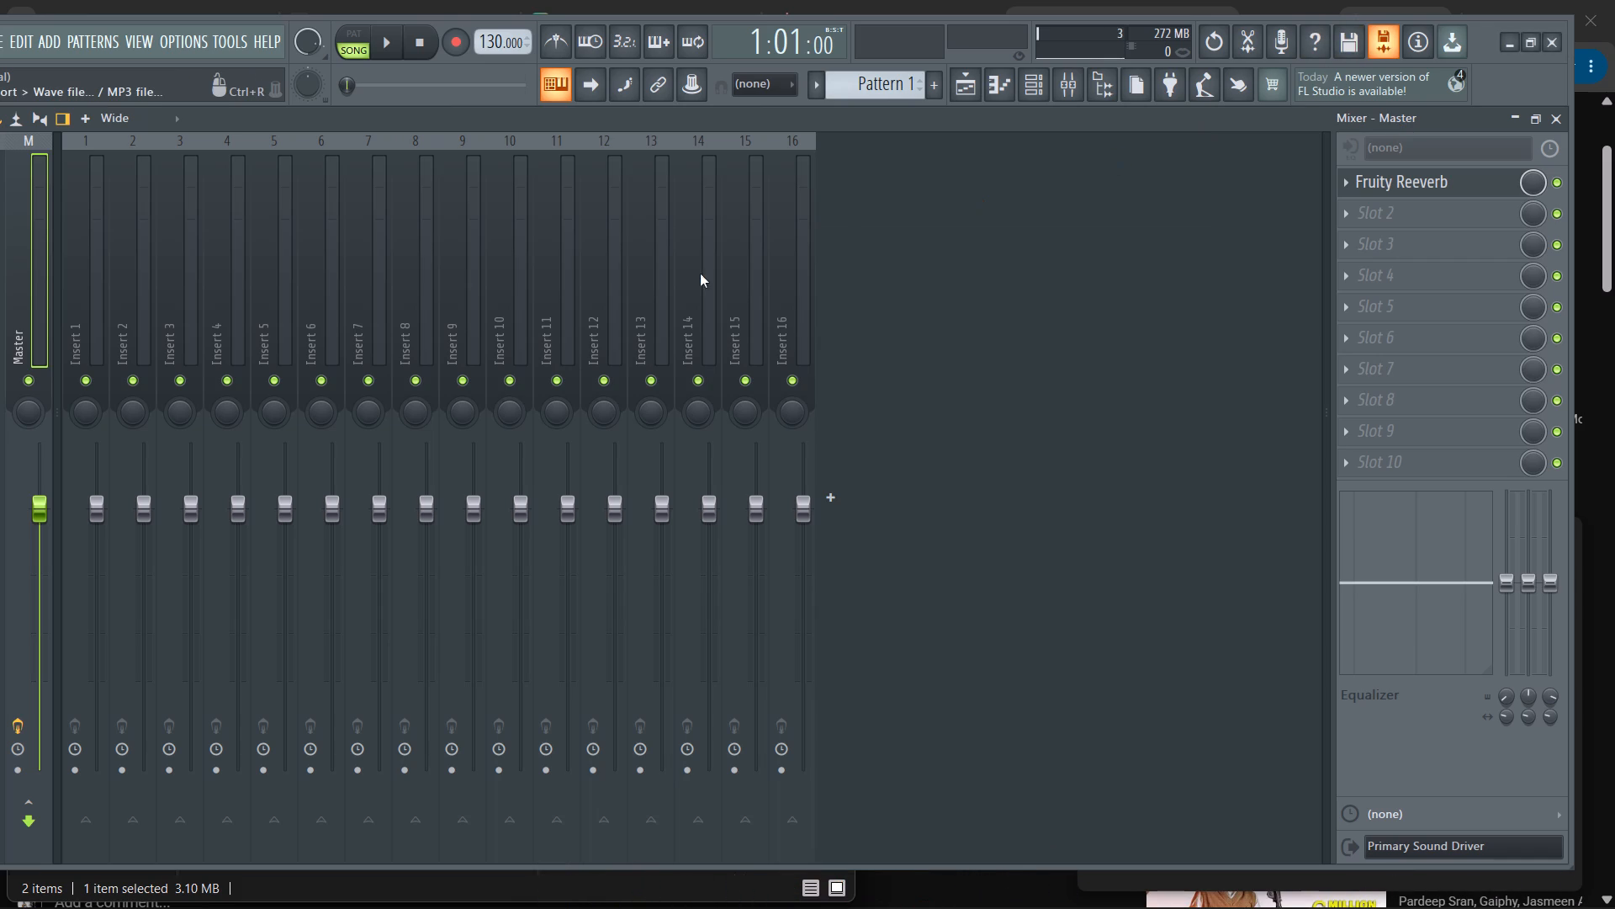
click(98, 257)
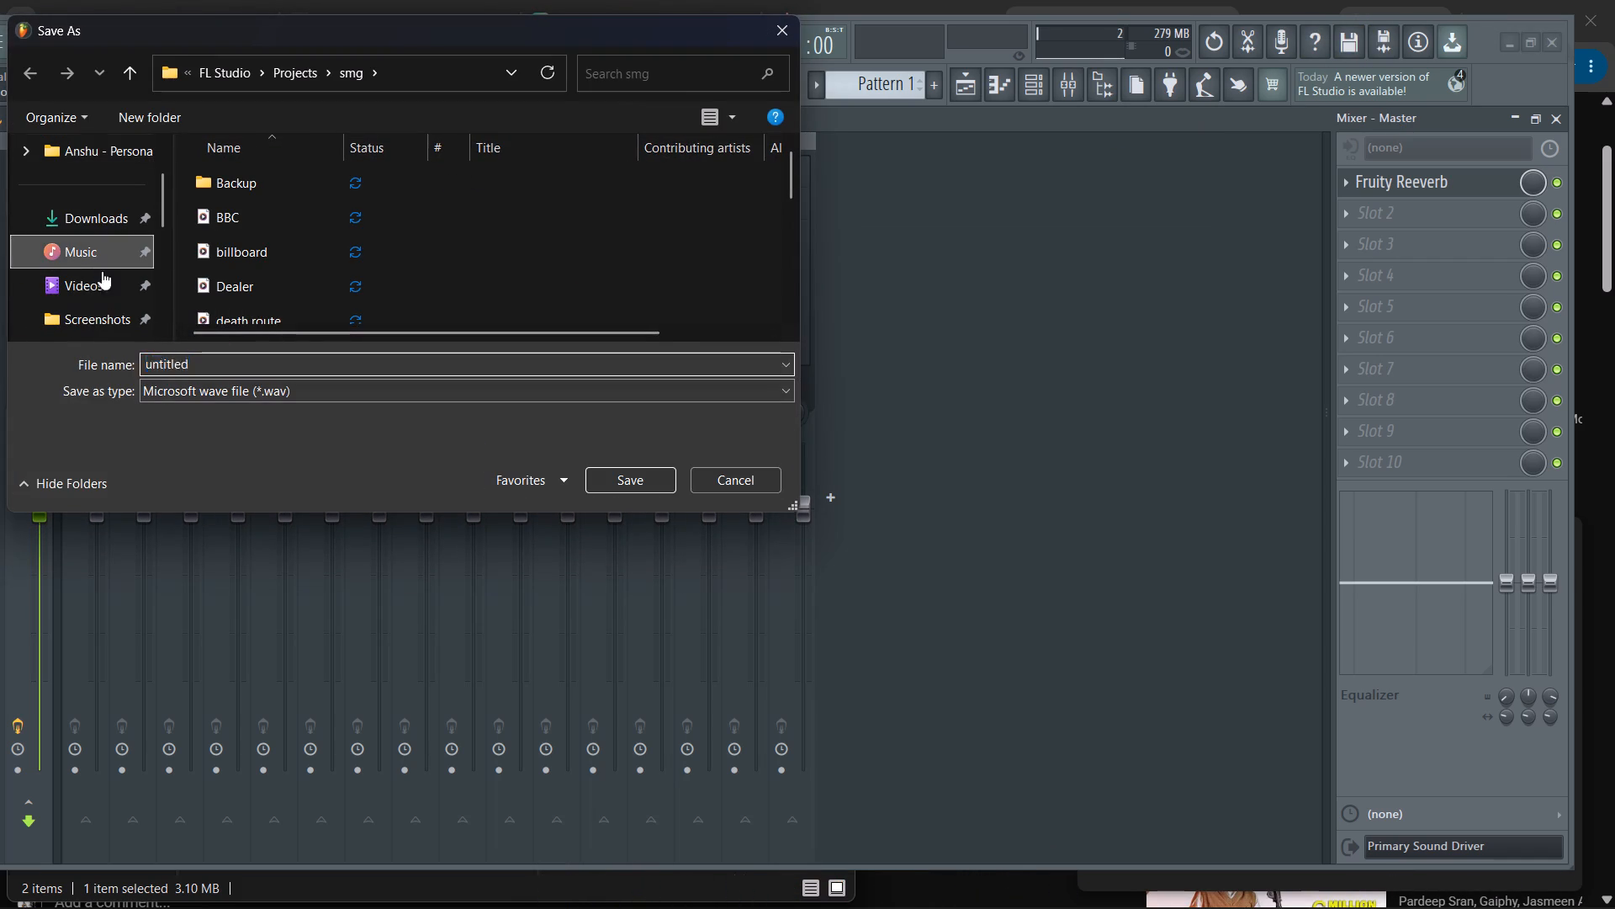
click(193, 402)
key(ctrl+v)
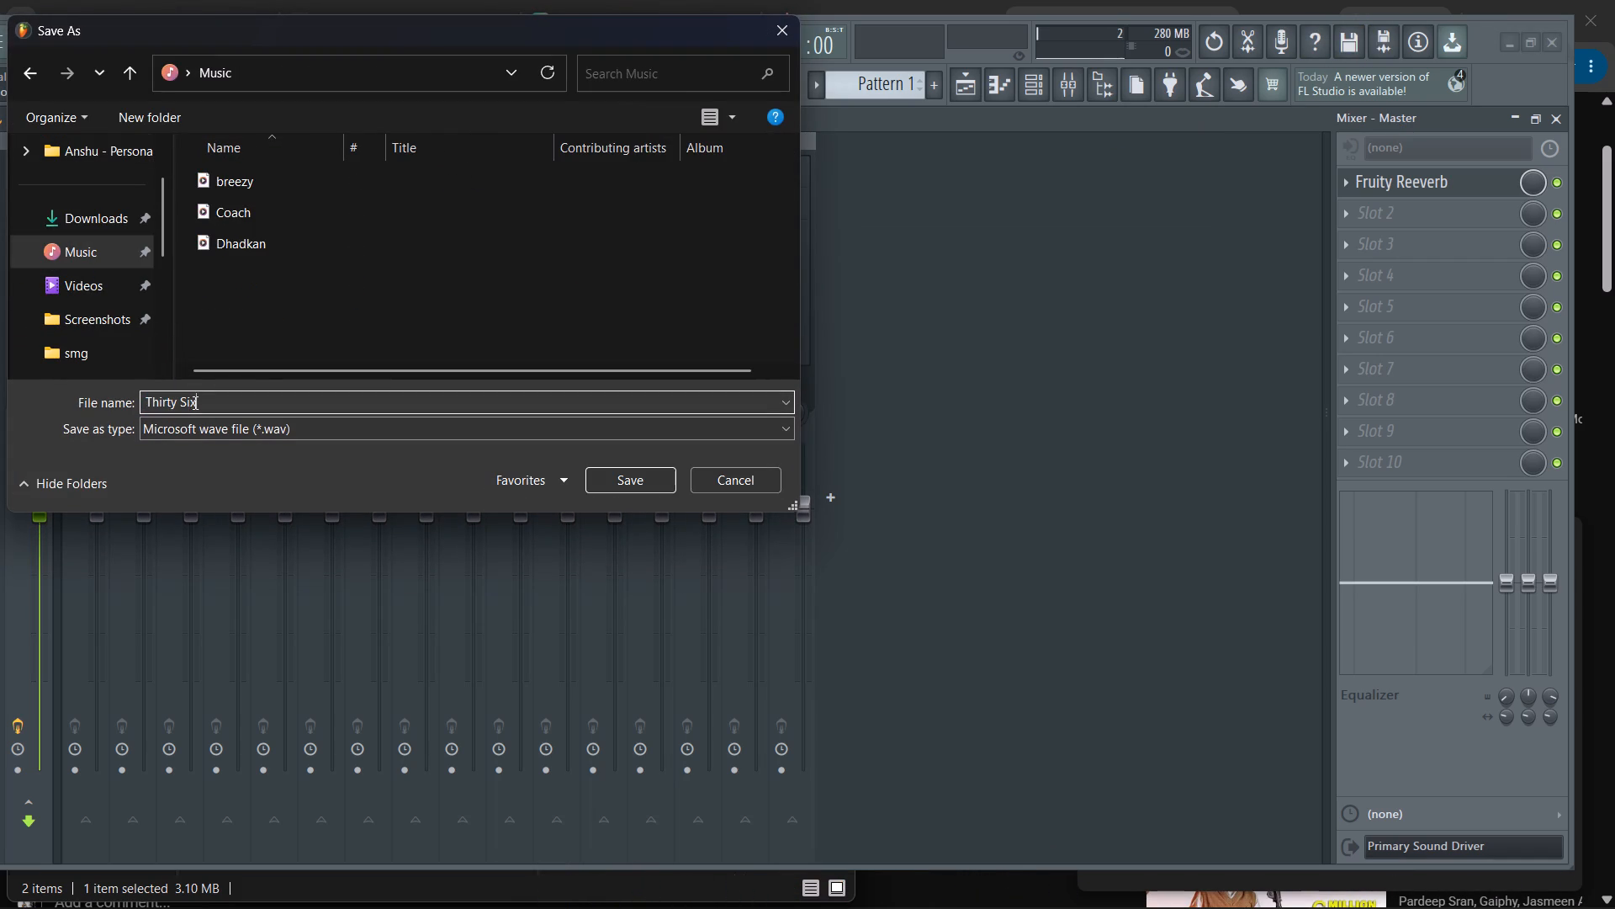
click(649, 478)
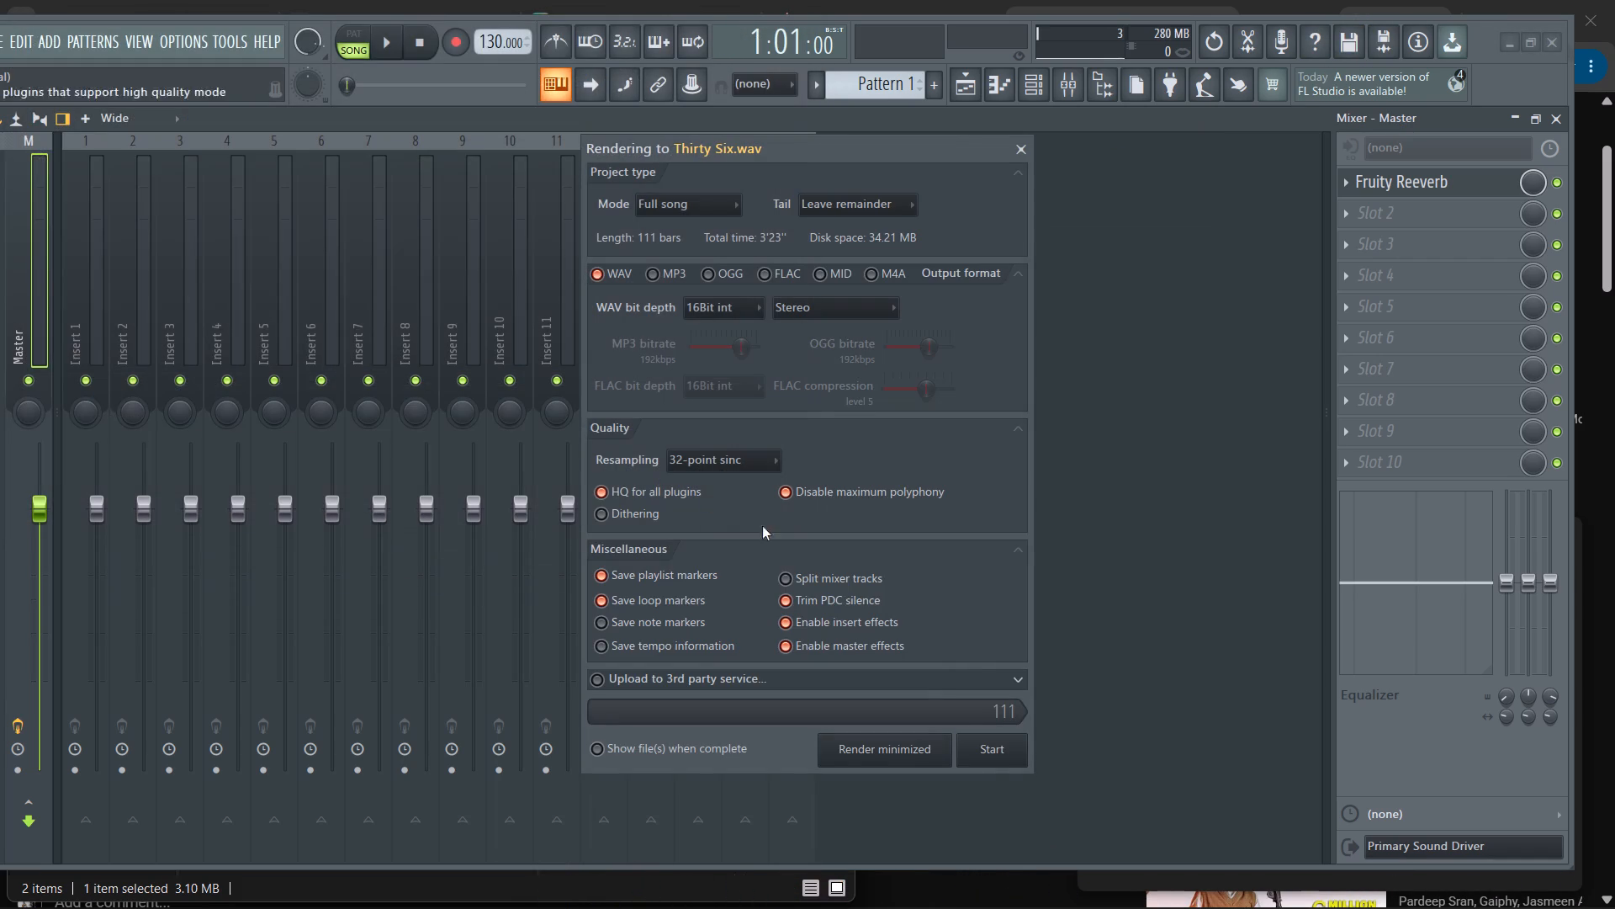
click(993, 757)
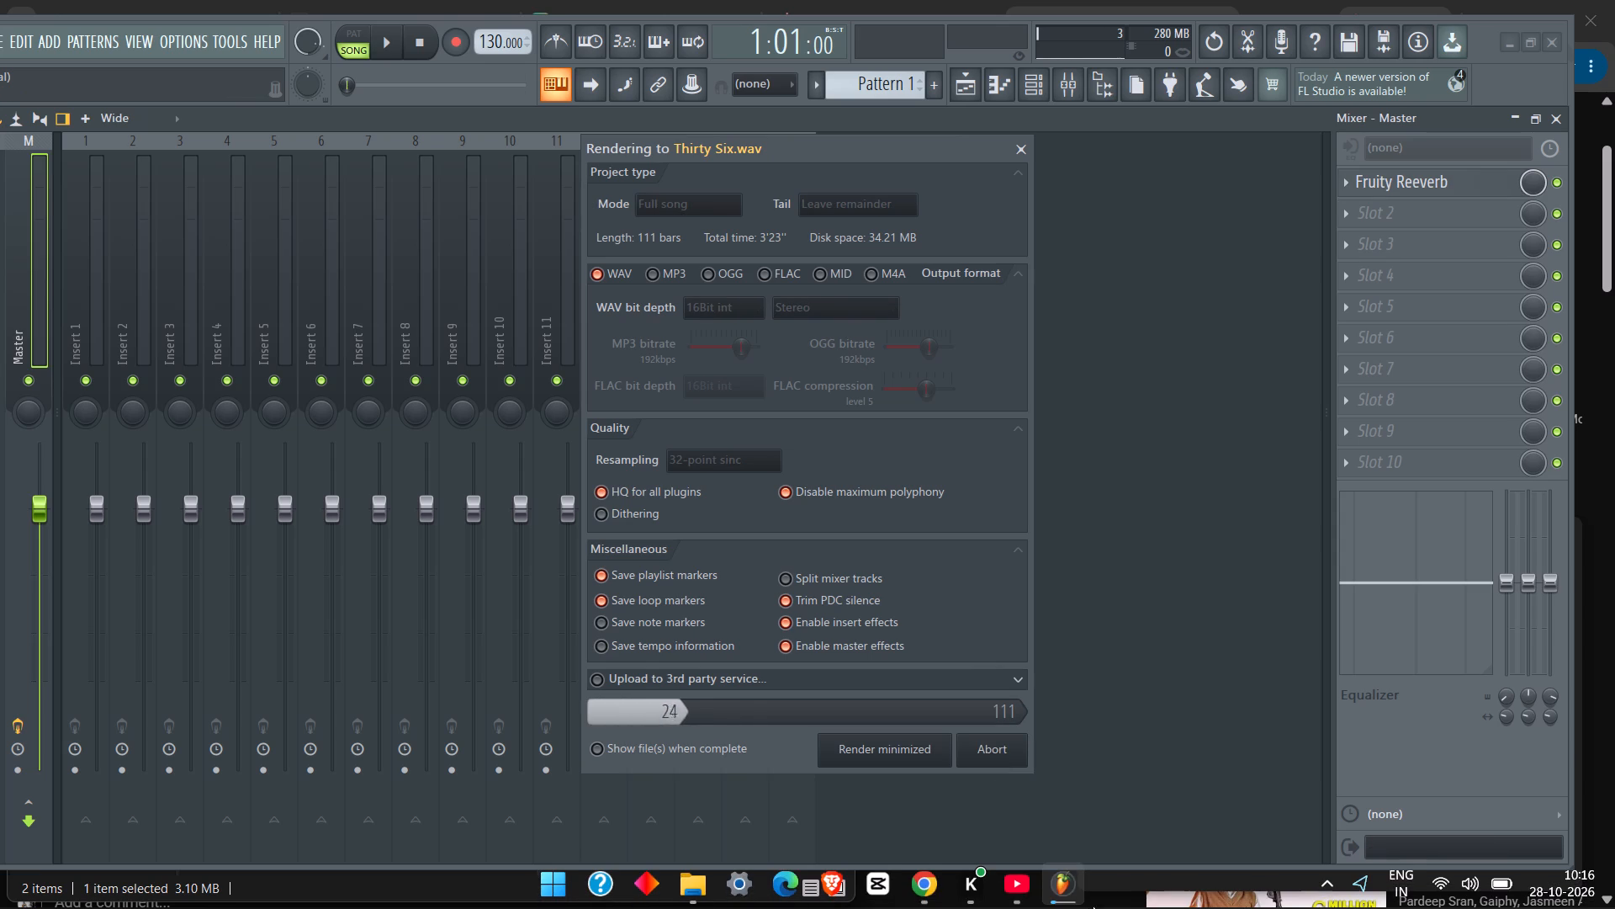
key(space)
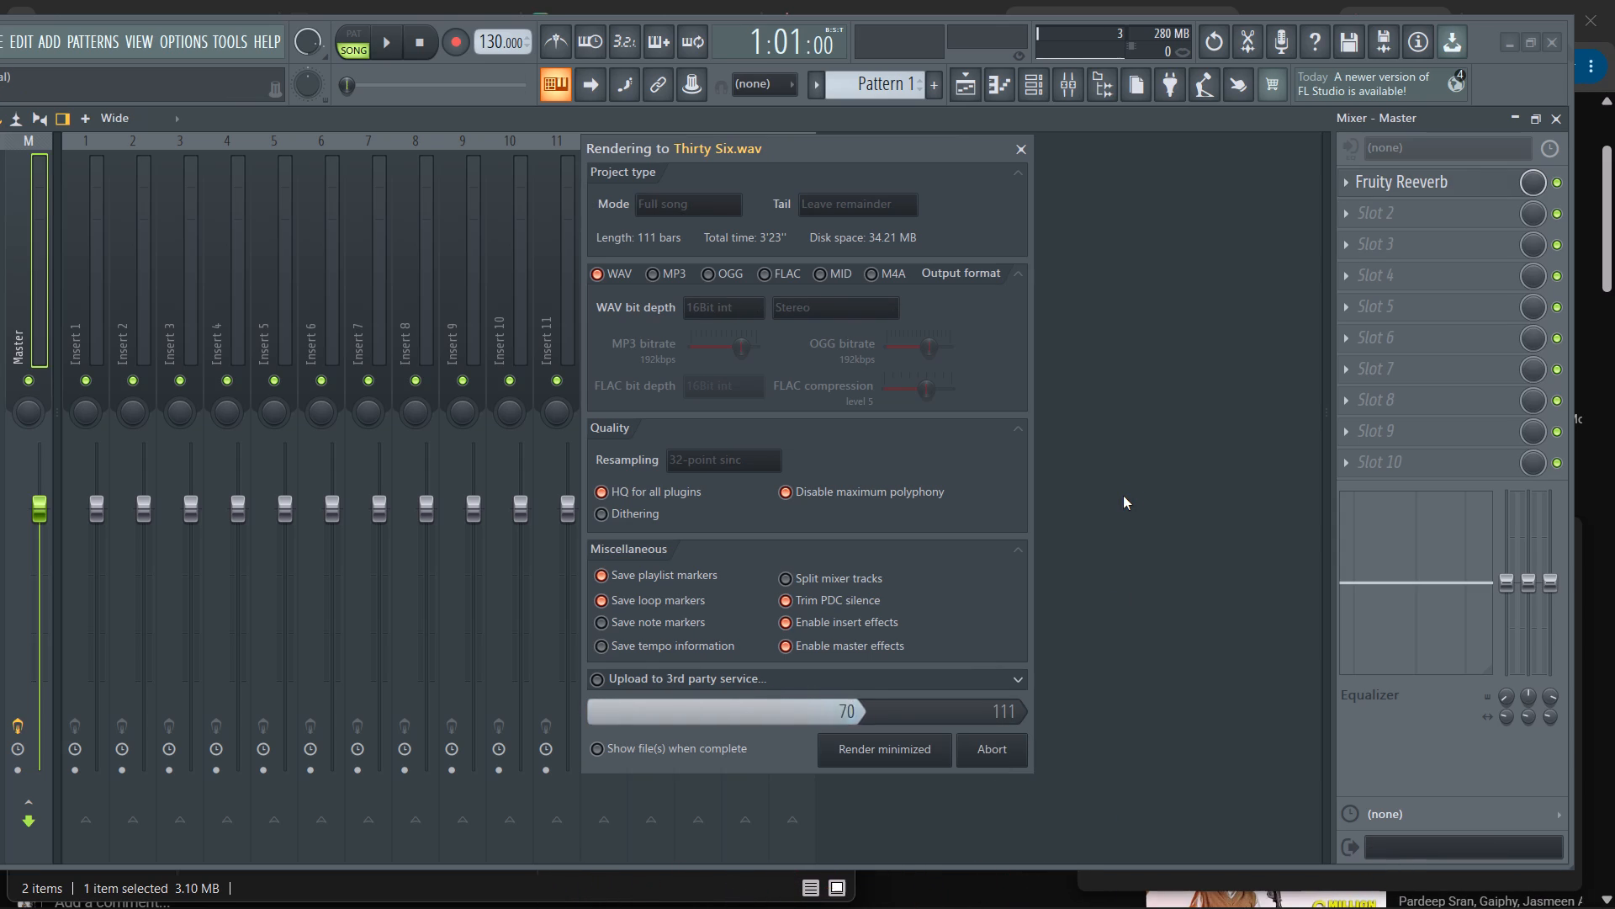
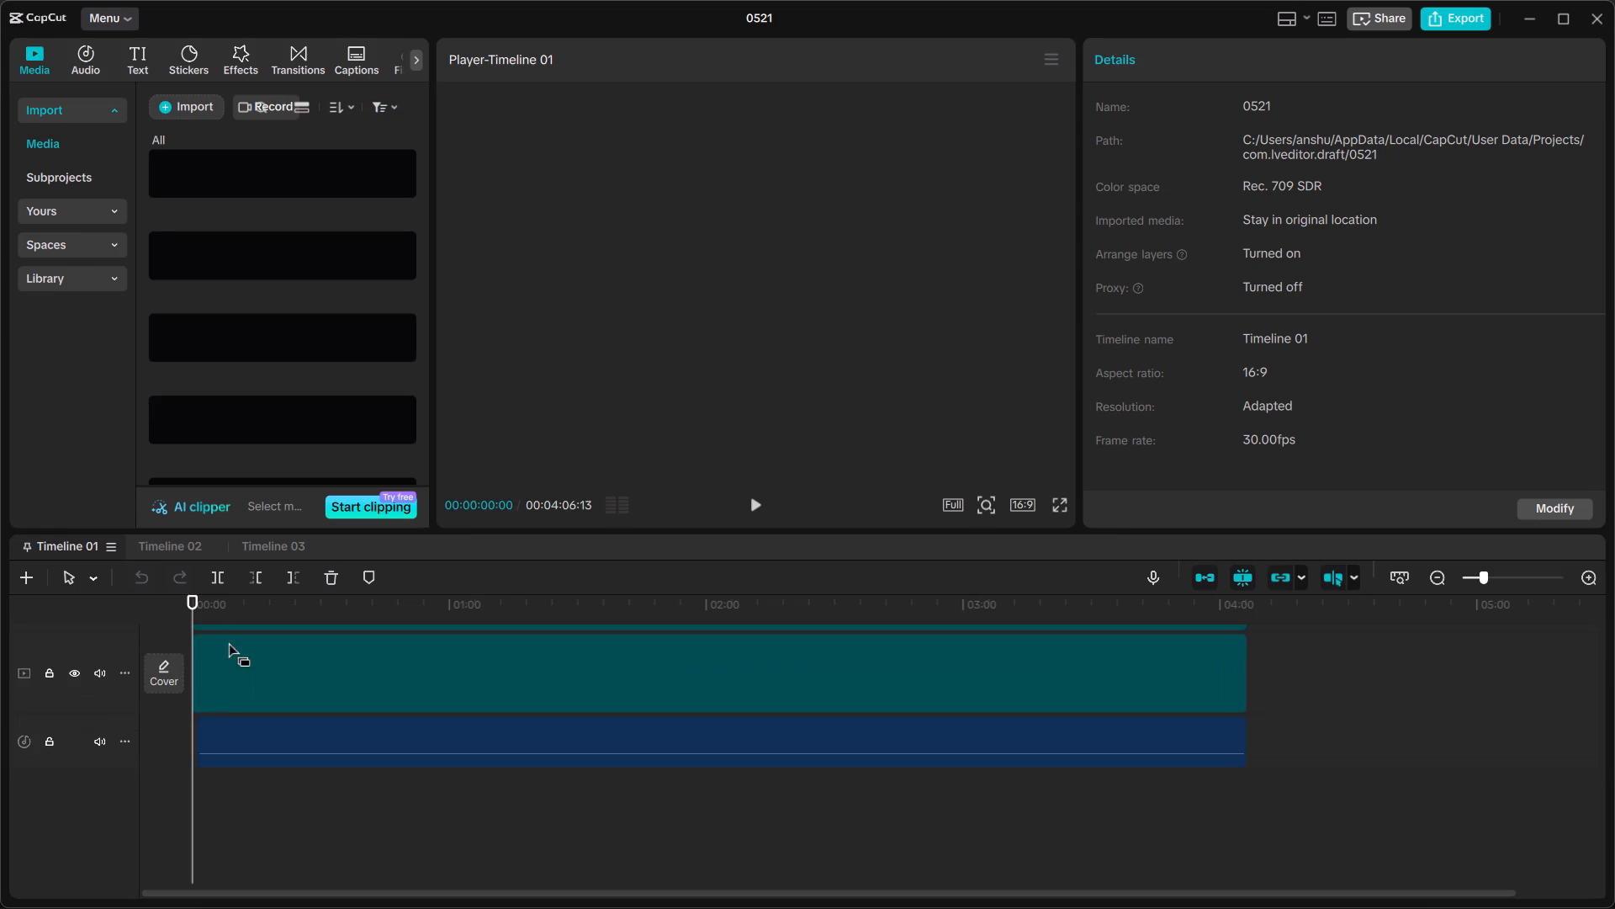
Import the Thirty Six WAV file from the Music folder into the project media.
scroll(231, 580, down, 1)
click(1040, 657)
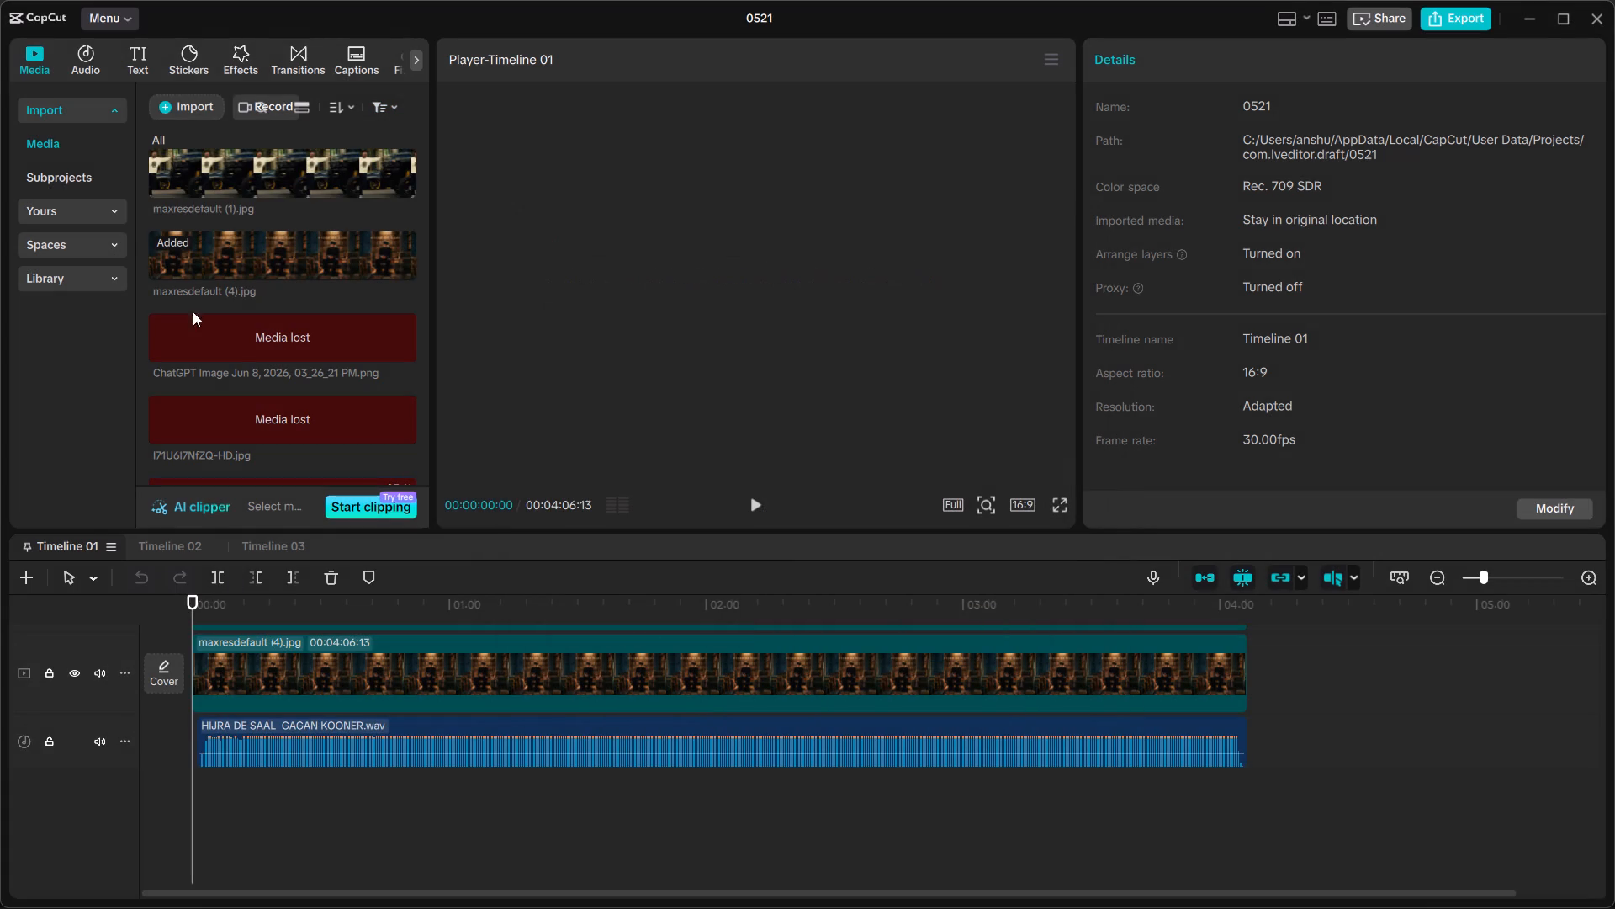
click(168, 109)
click(193, 139)
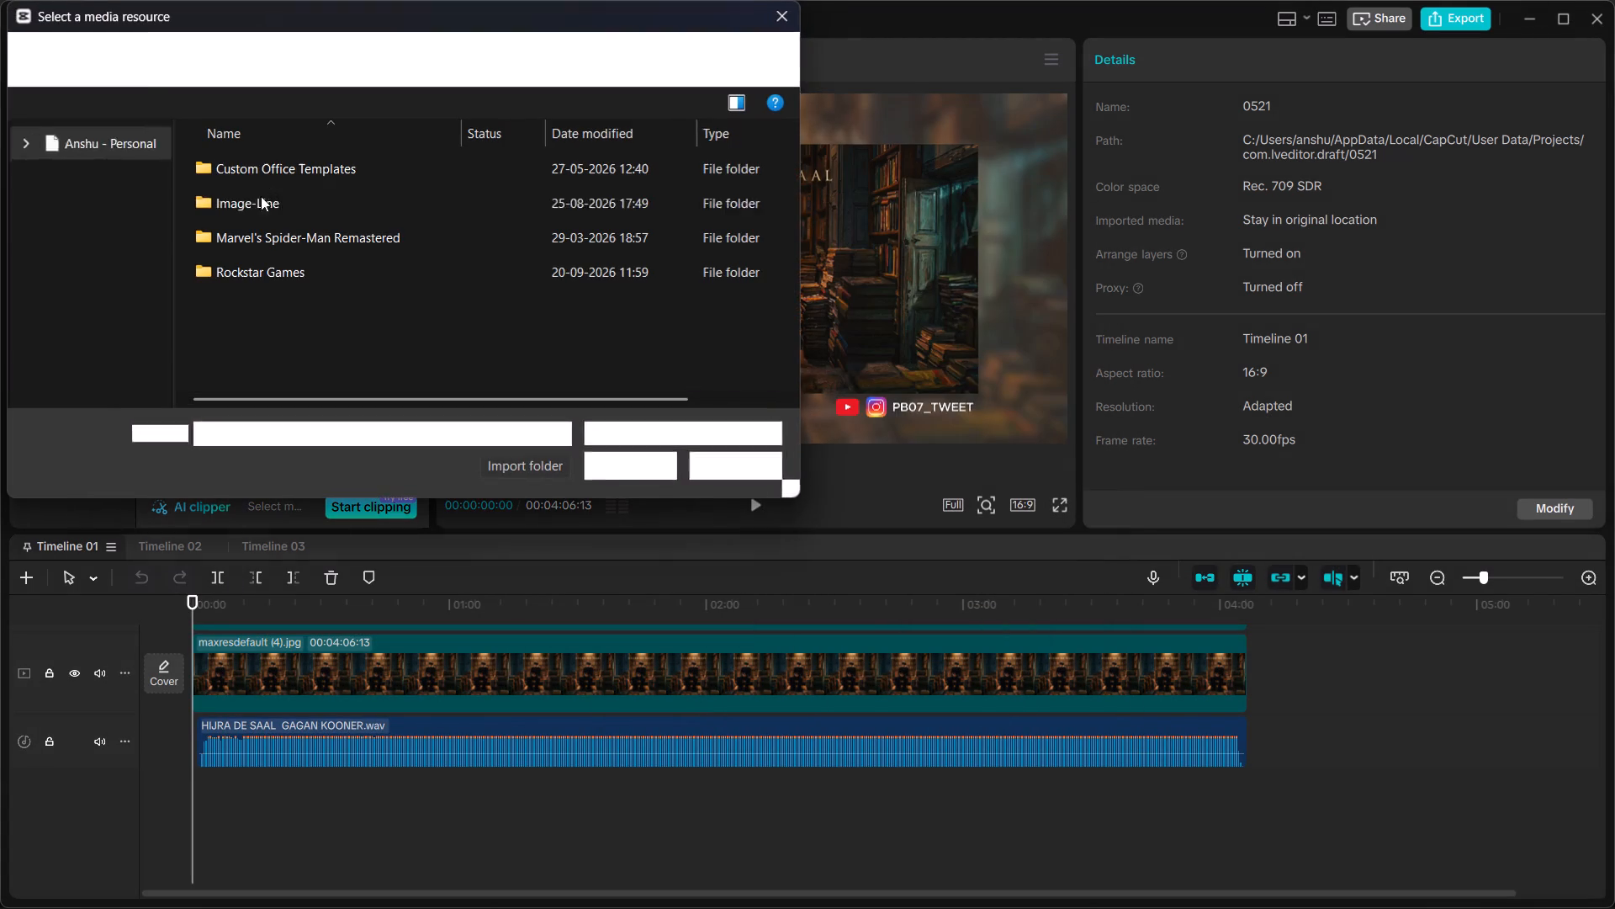
click(124, 224)
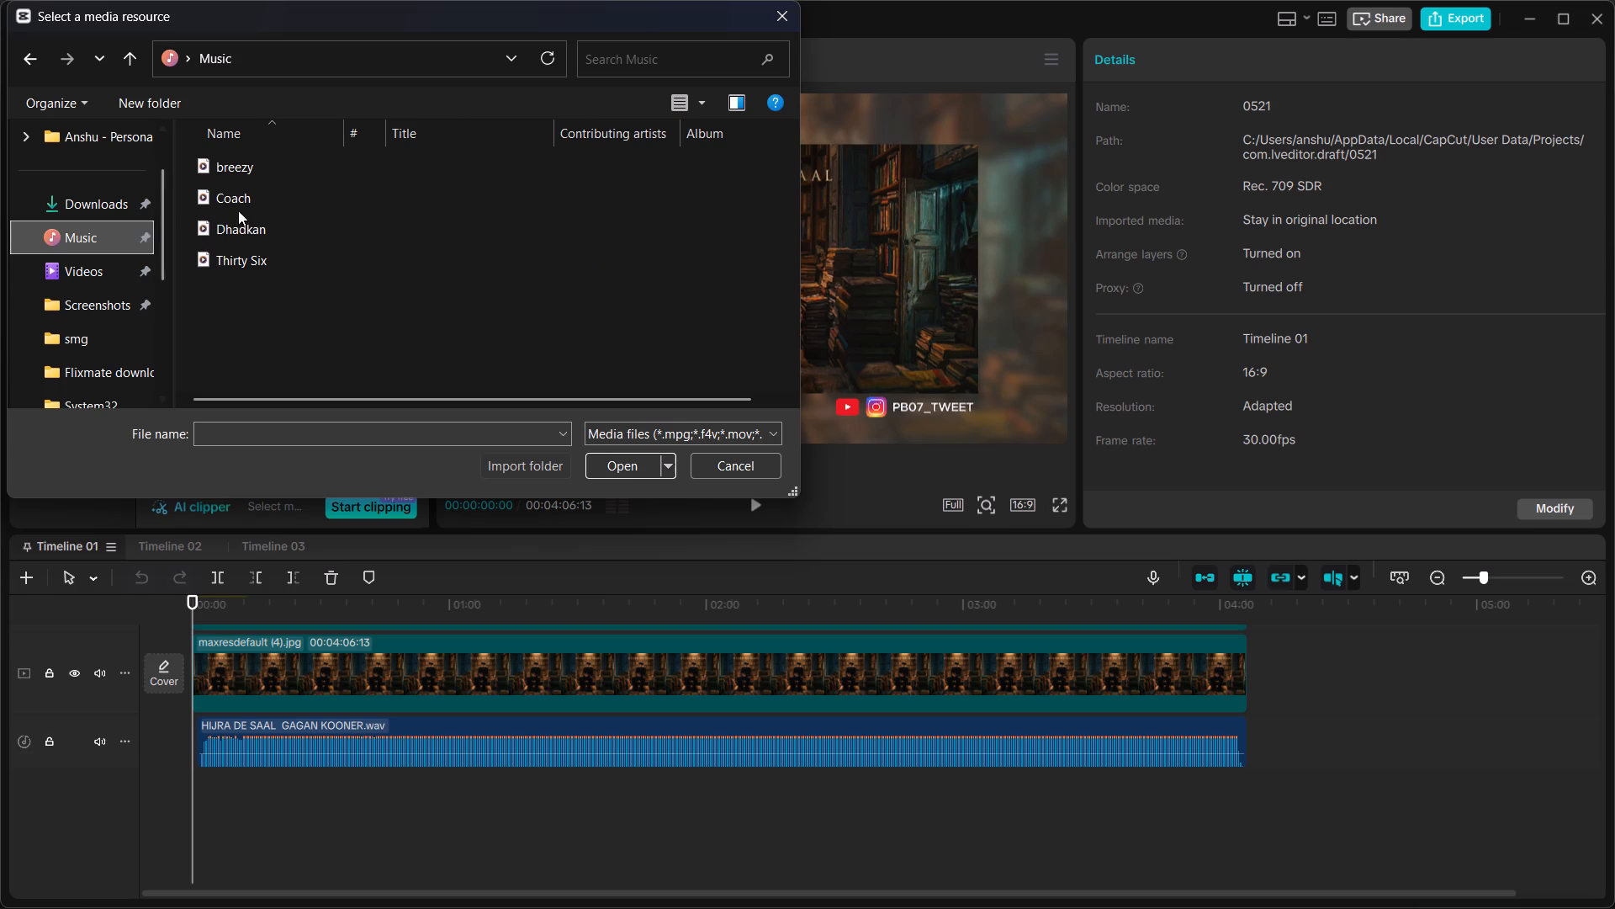
double_click(249, 258)
Import the Thirty Six thumbnail image maxresdefault (5).jpg from the Downloads folder.
click(188, 109)
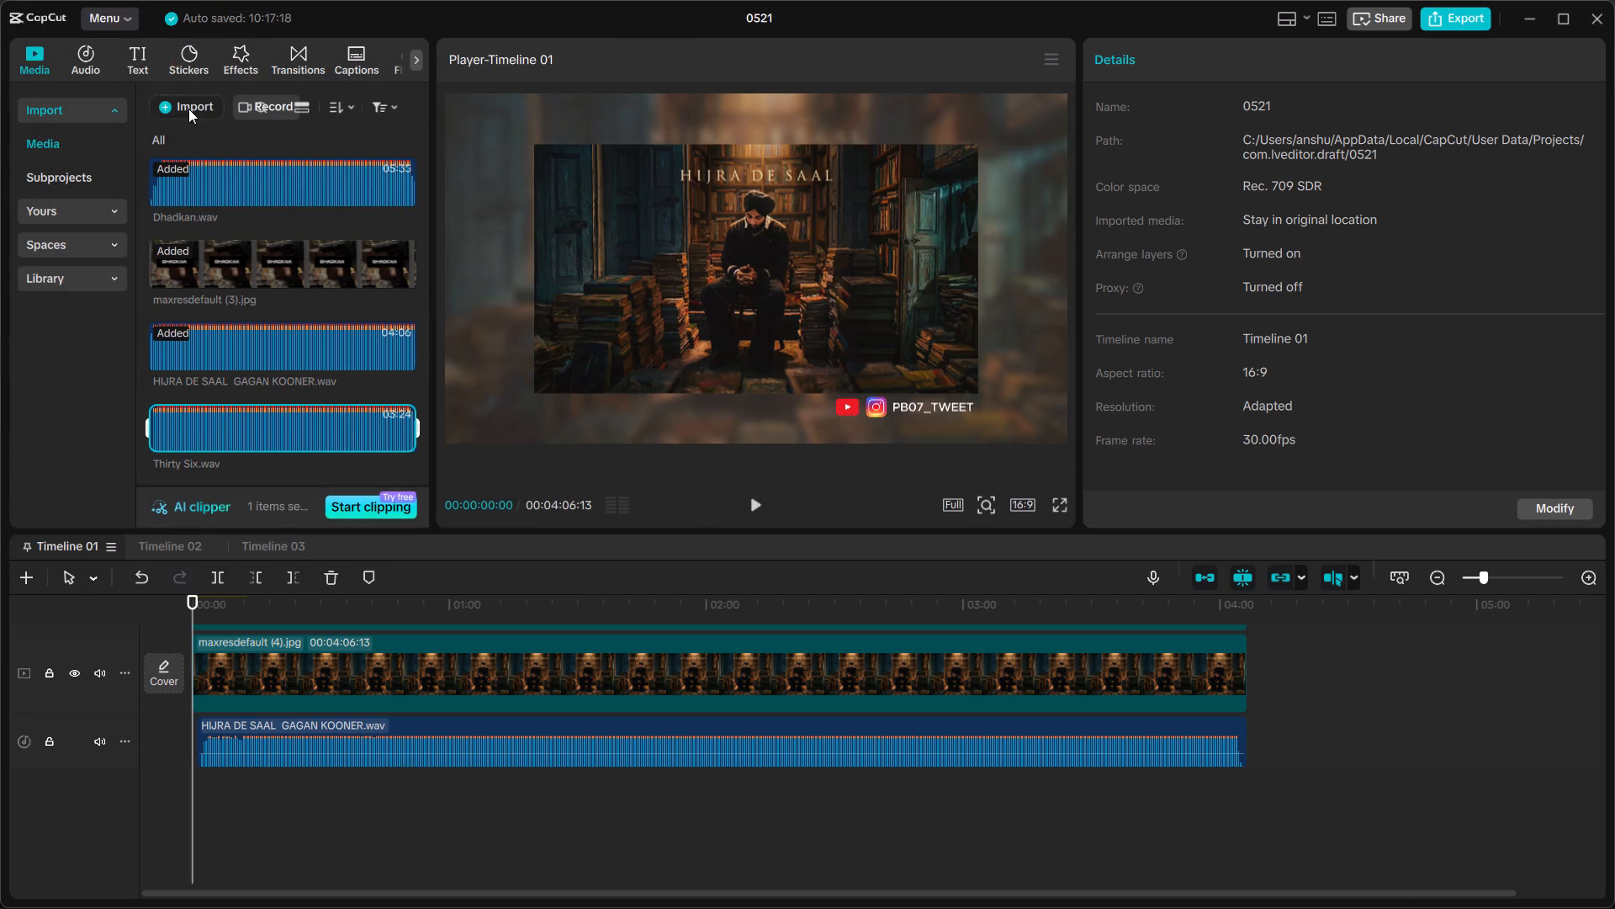
click(232, 139)
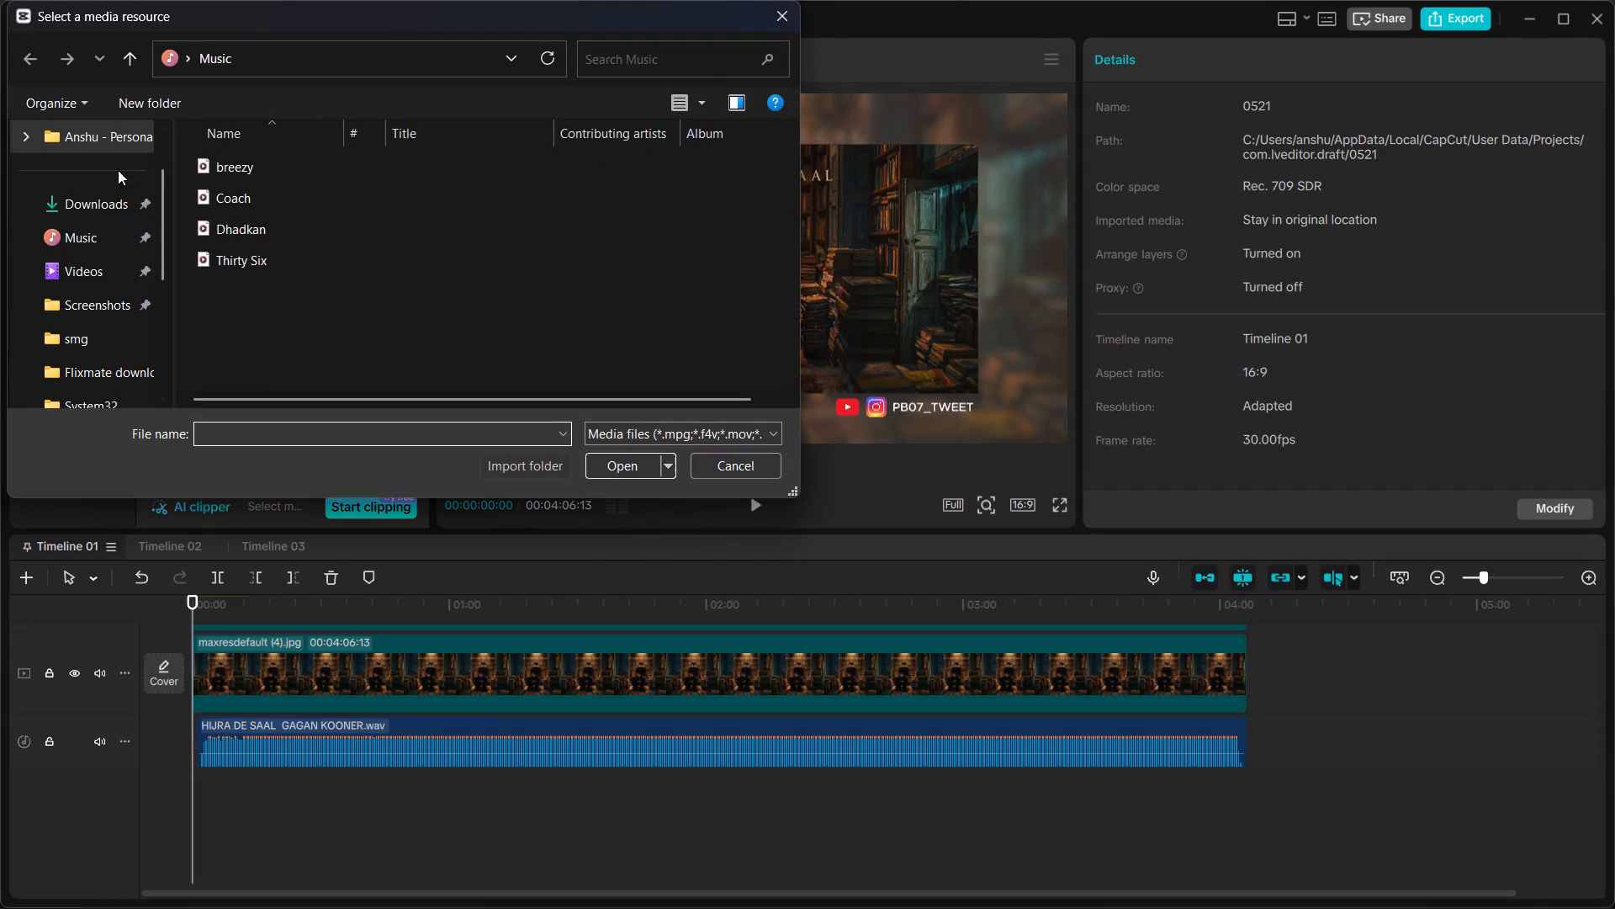
click(101, 200)
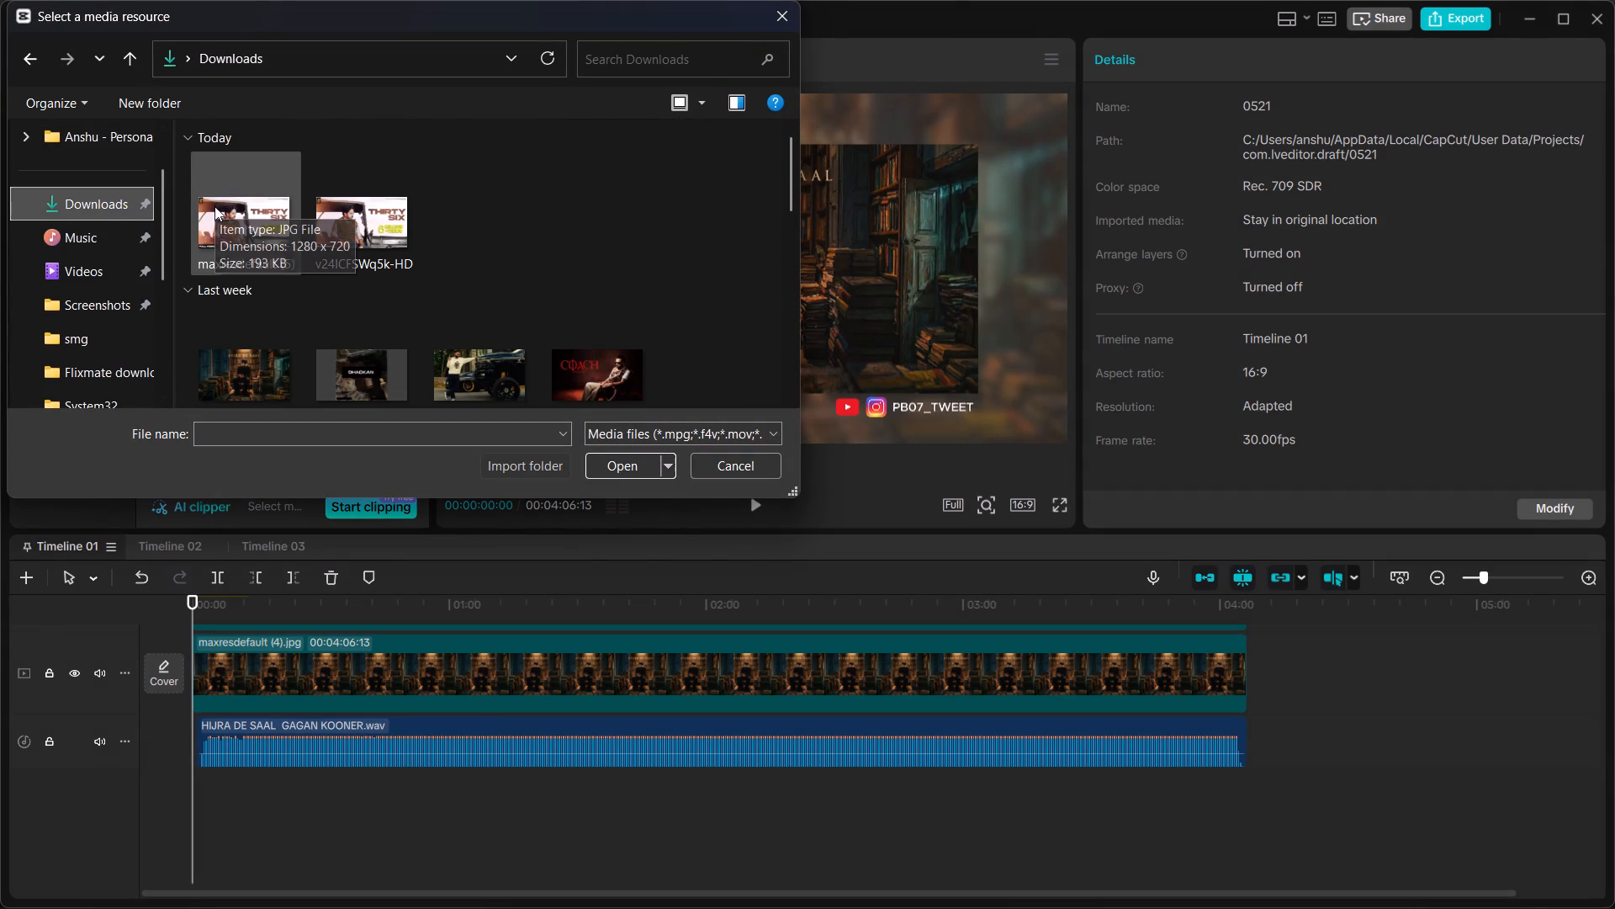
double_click(214, 221)
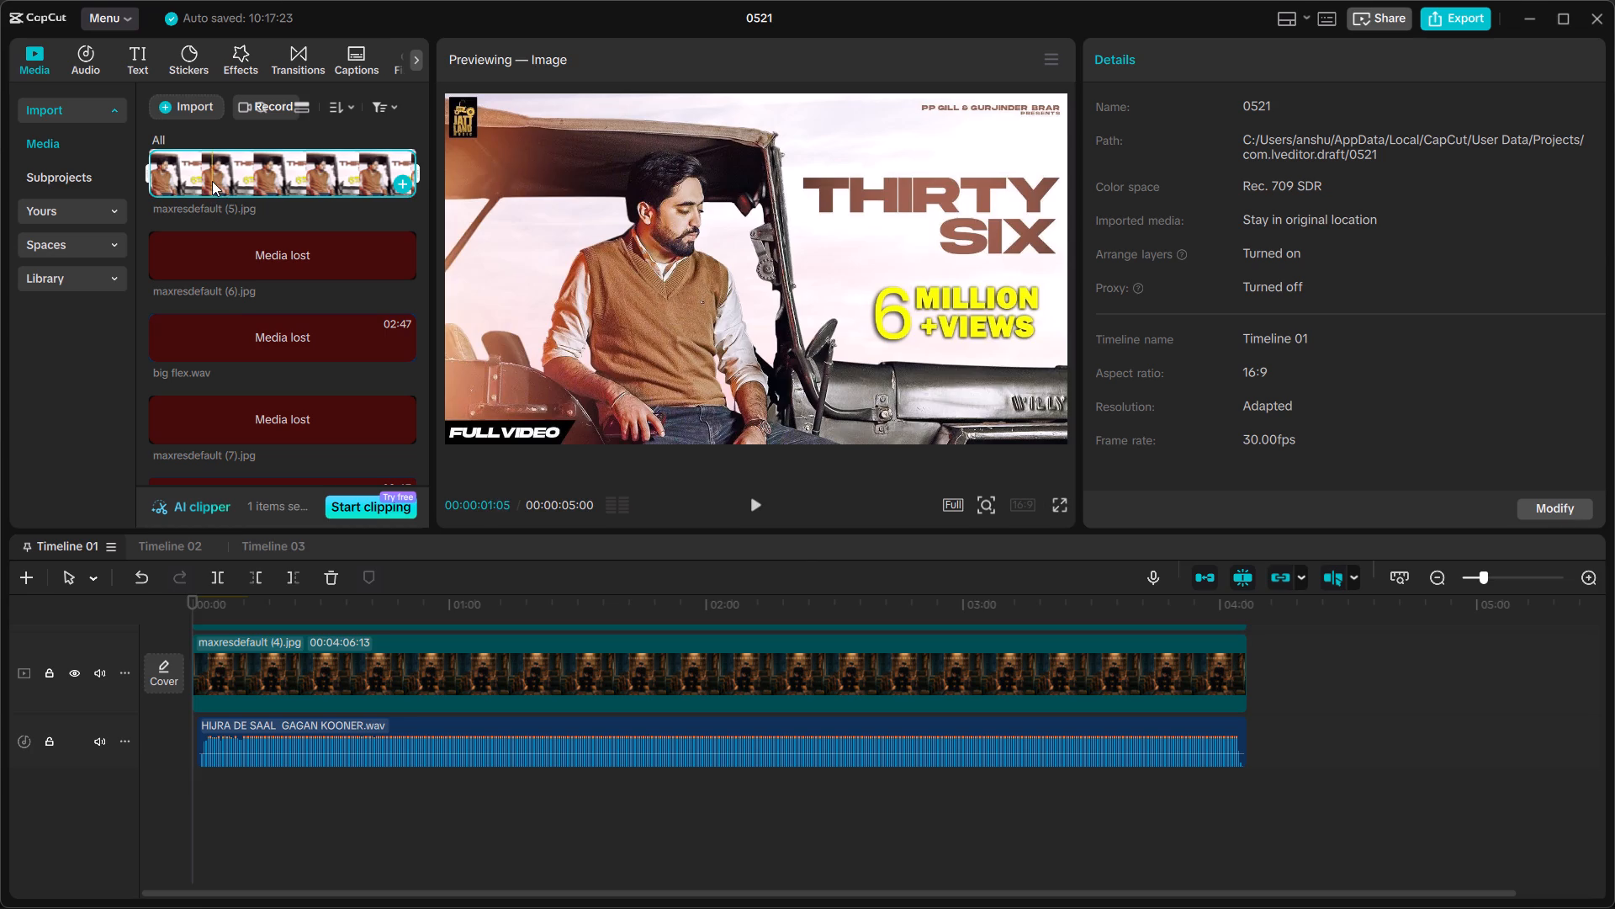
Replace the maxresdefault (4).jpg background clip on the main track with maxresdefault (5).jpg, keeping the original video effect.
drag(212, 181, 327, 667)
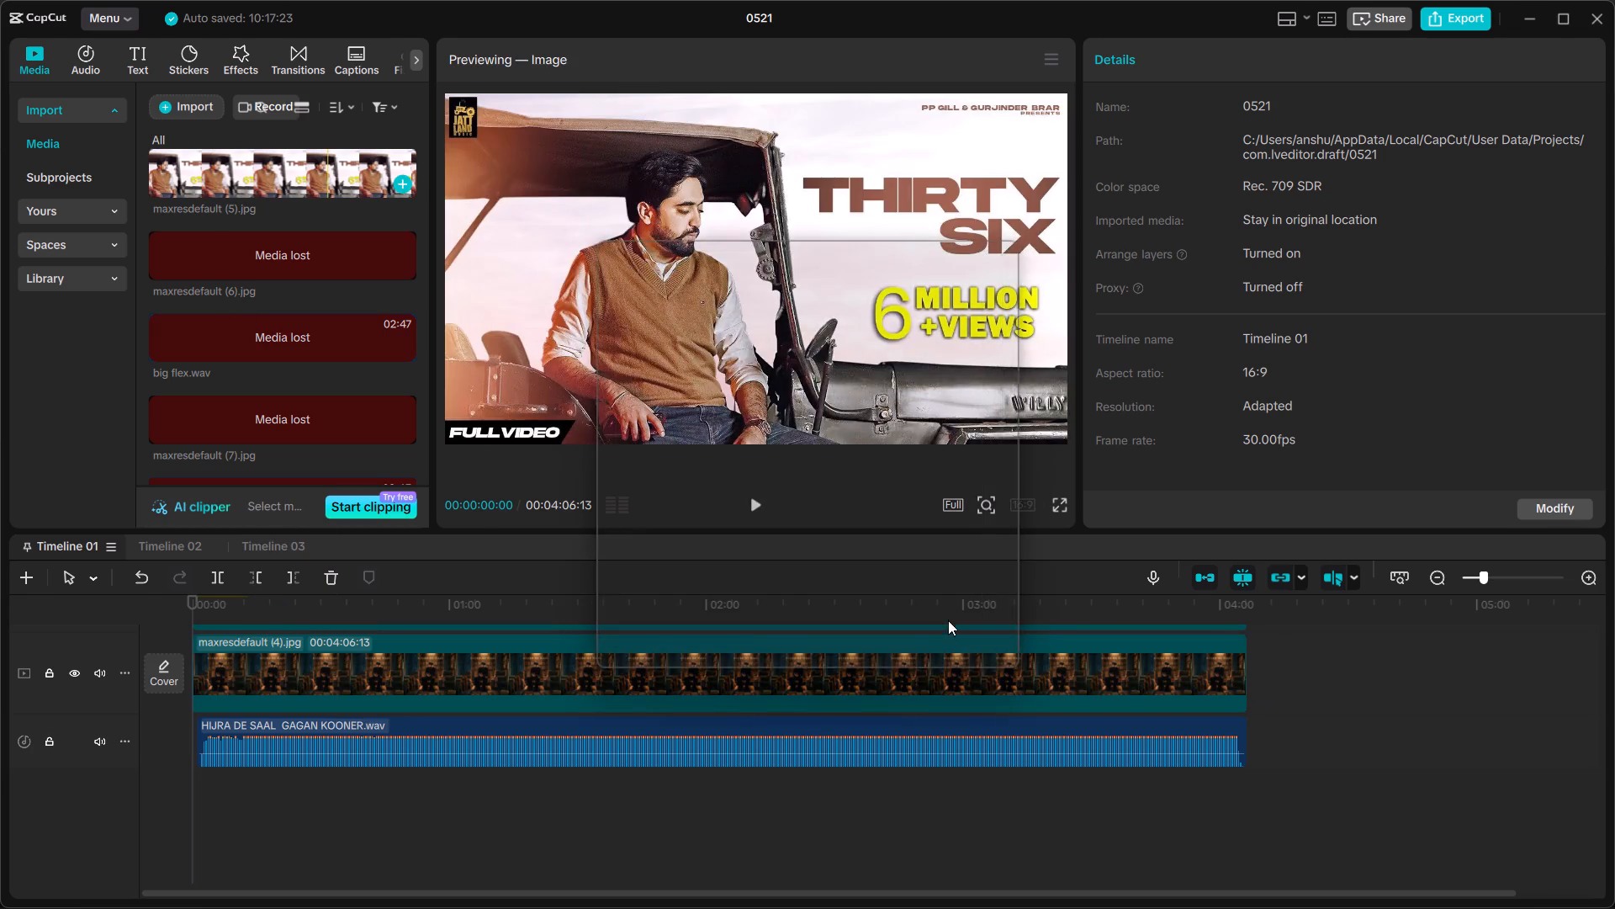
click(892, 644)
Replace the maxresdefault (4).jpg overlay clip above the compound clips with maxresdefault (5).jpg, keeping the original video effect.
scroll(585, 733, up, 4)
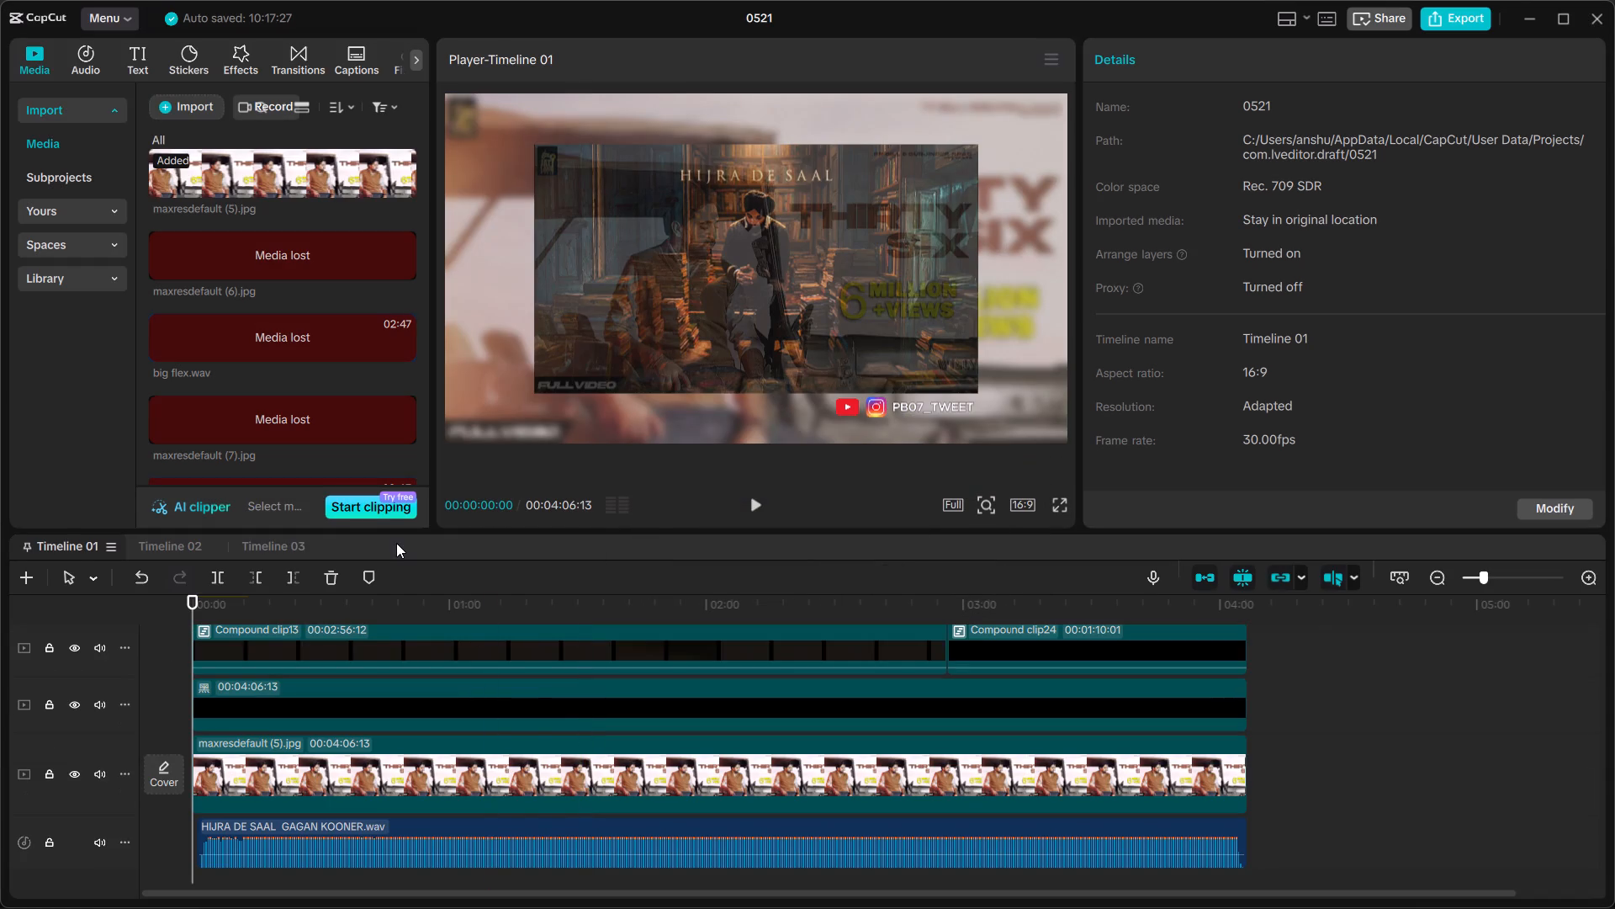
scroll(396, 543, up, 4)
drag(300, 182, 430, 659)
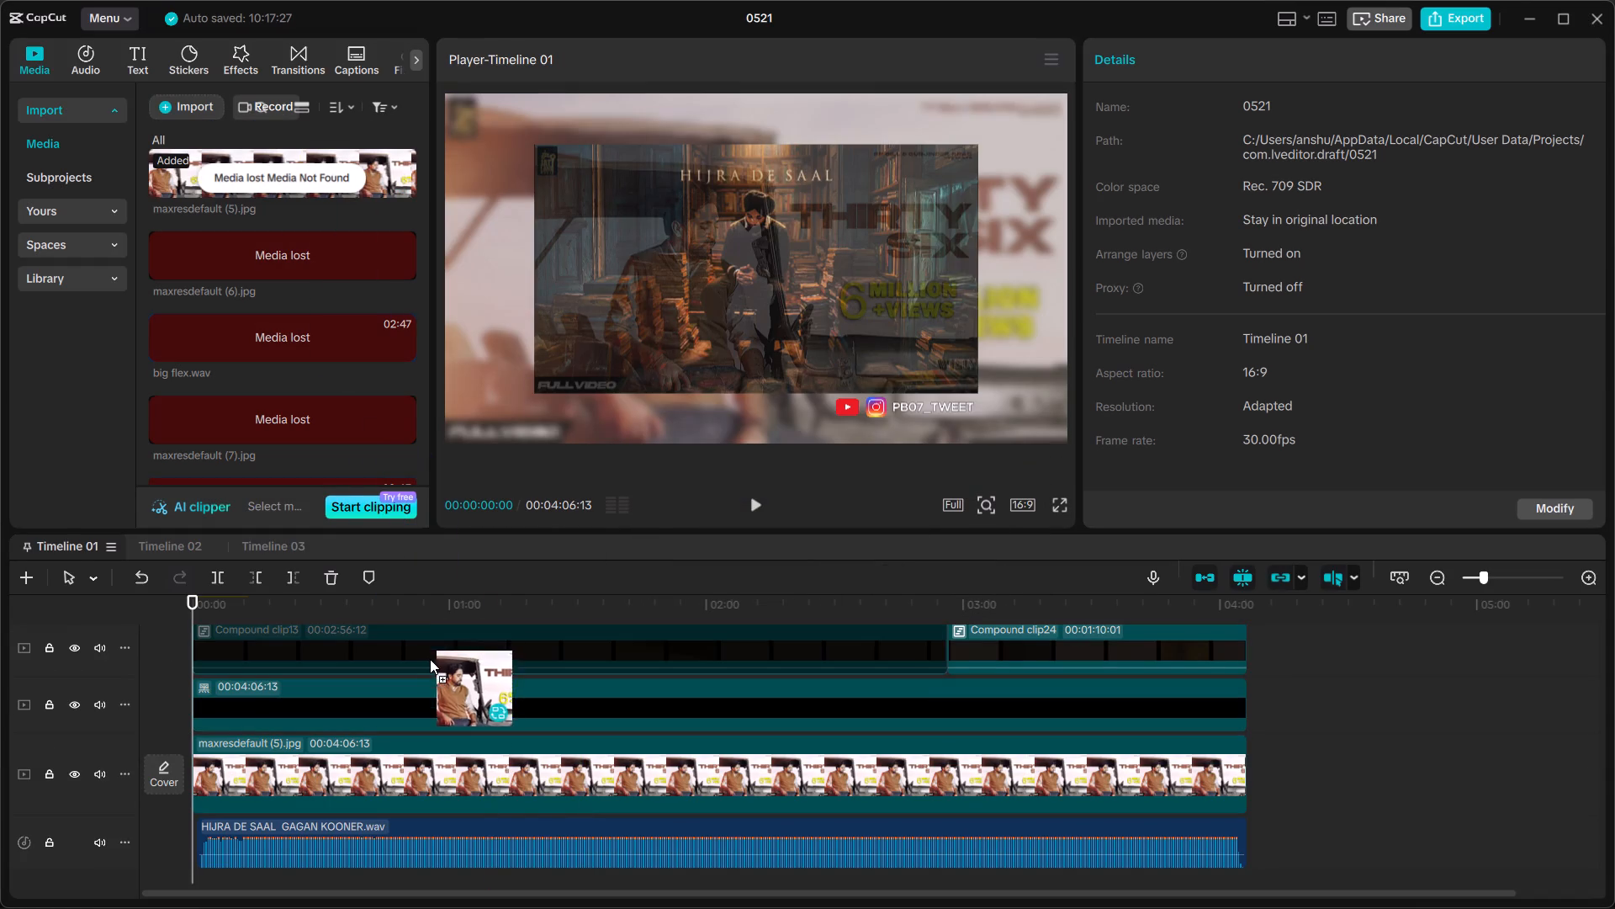
drag(430, 659, 362, 422)
scroll(426, 645, up, 6)
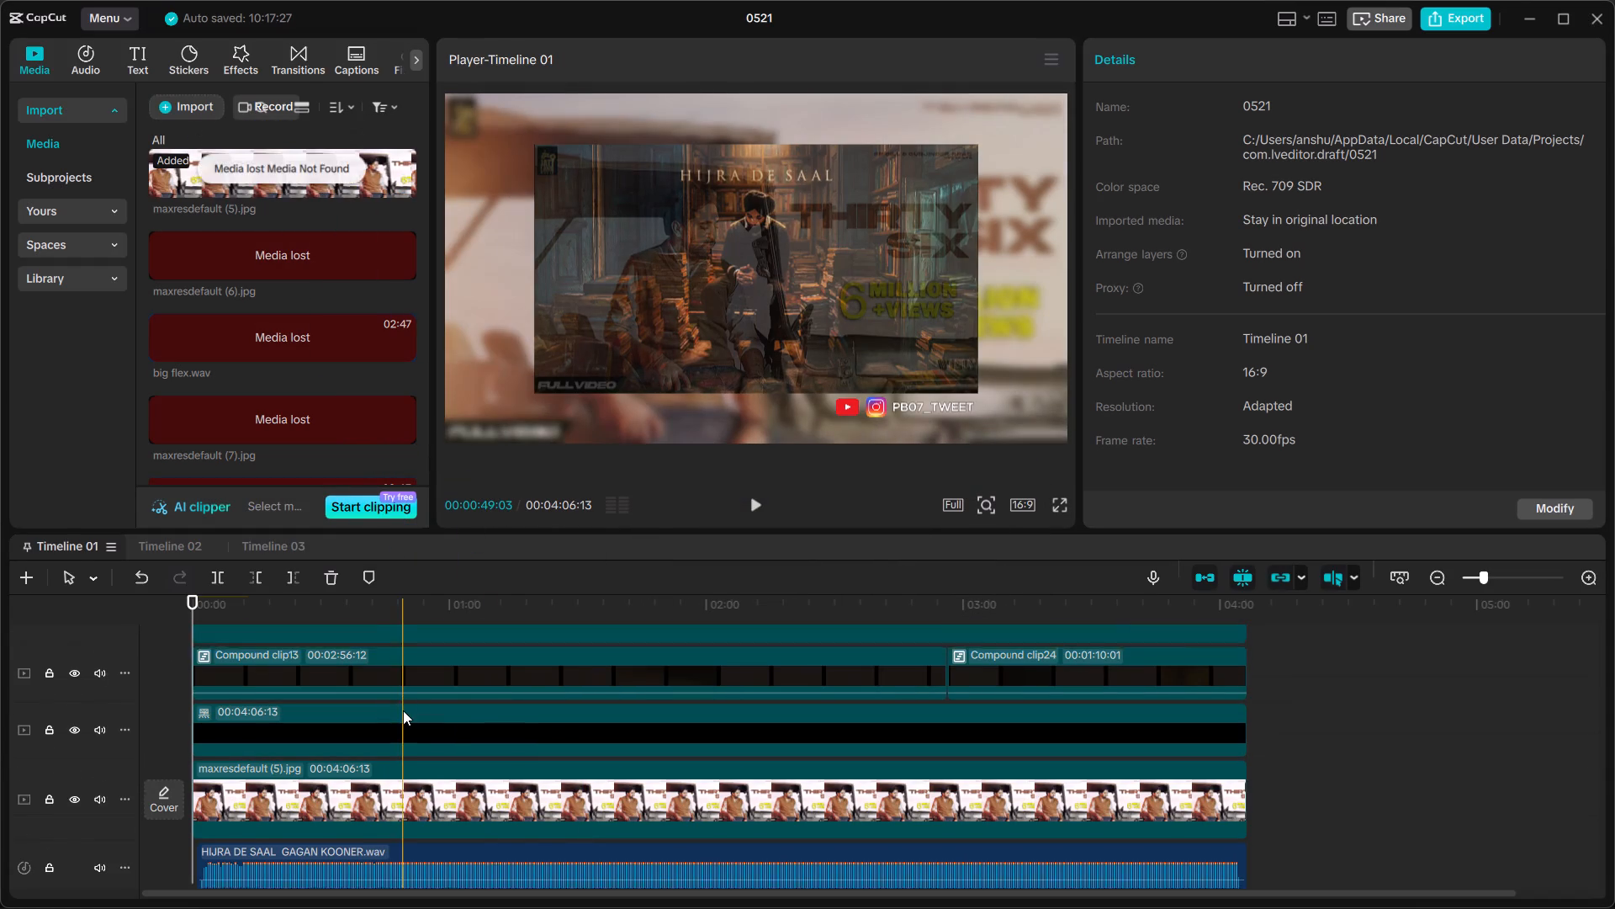
scroll(403, 710, up, 2)
drag(260, 164, 331, 638)
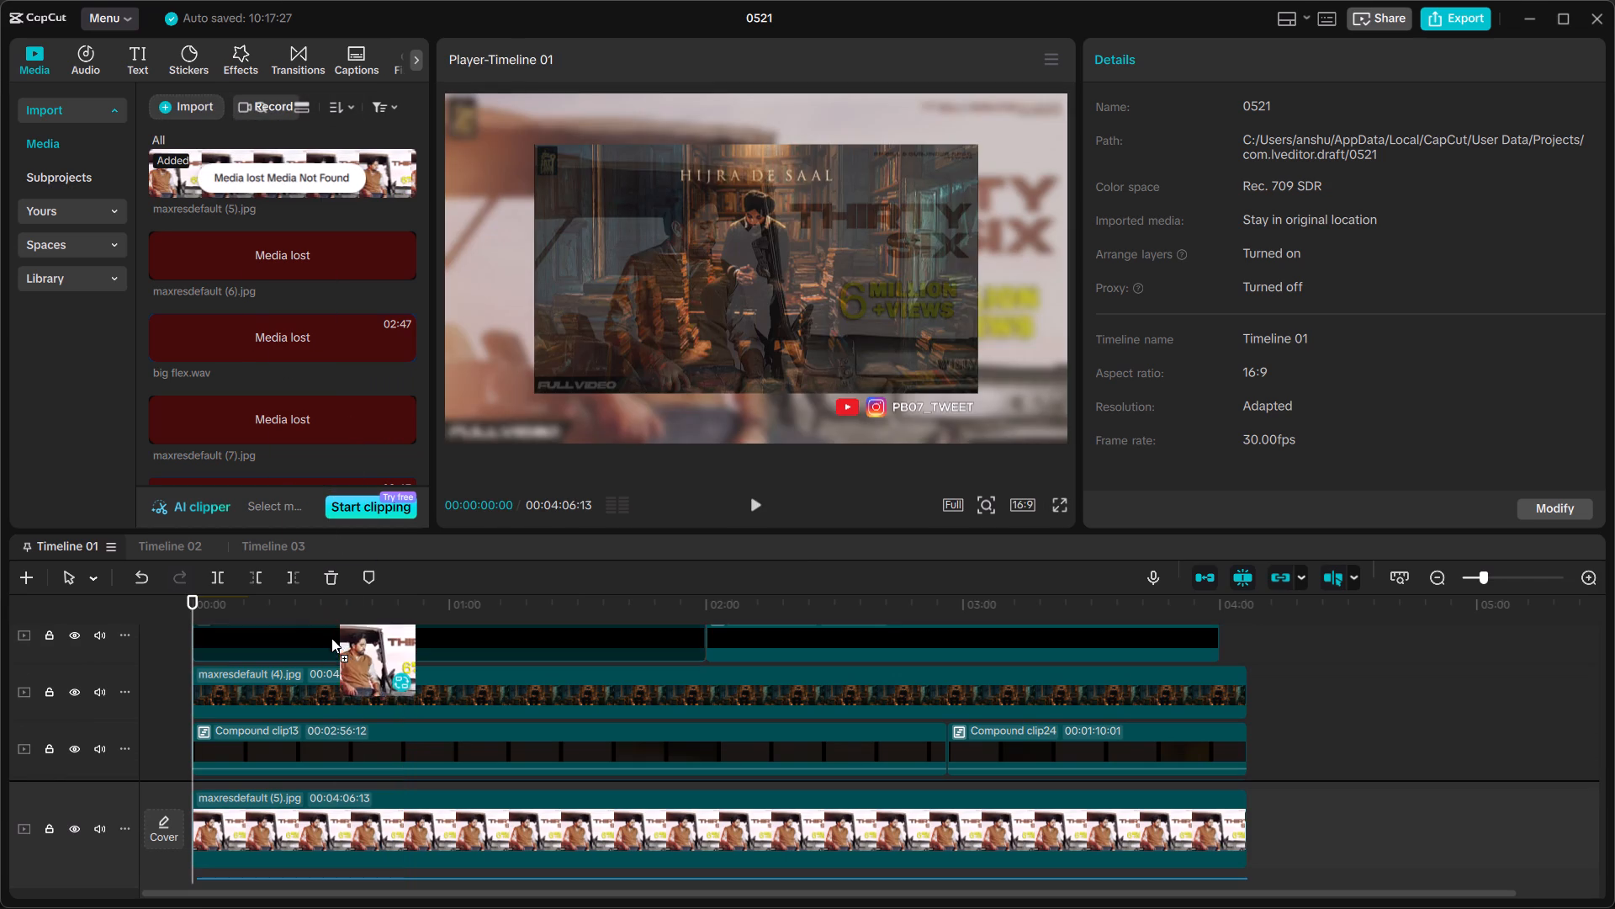
drag(331, 638, 350, 684)
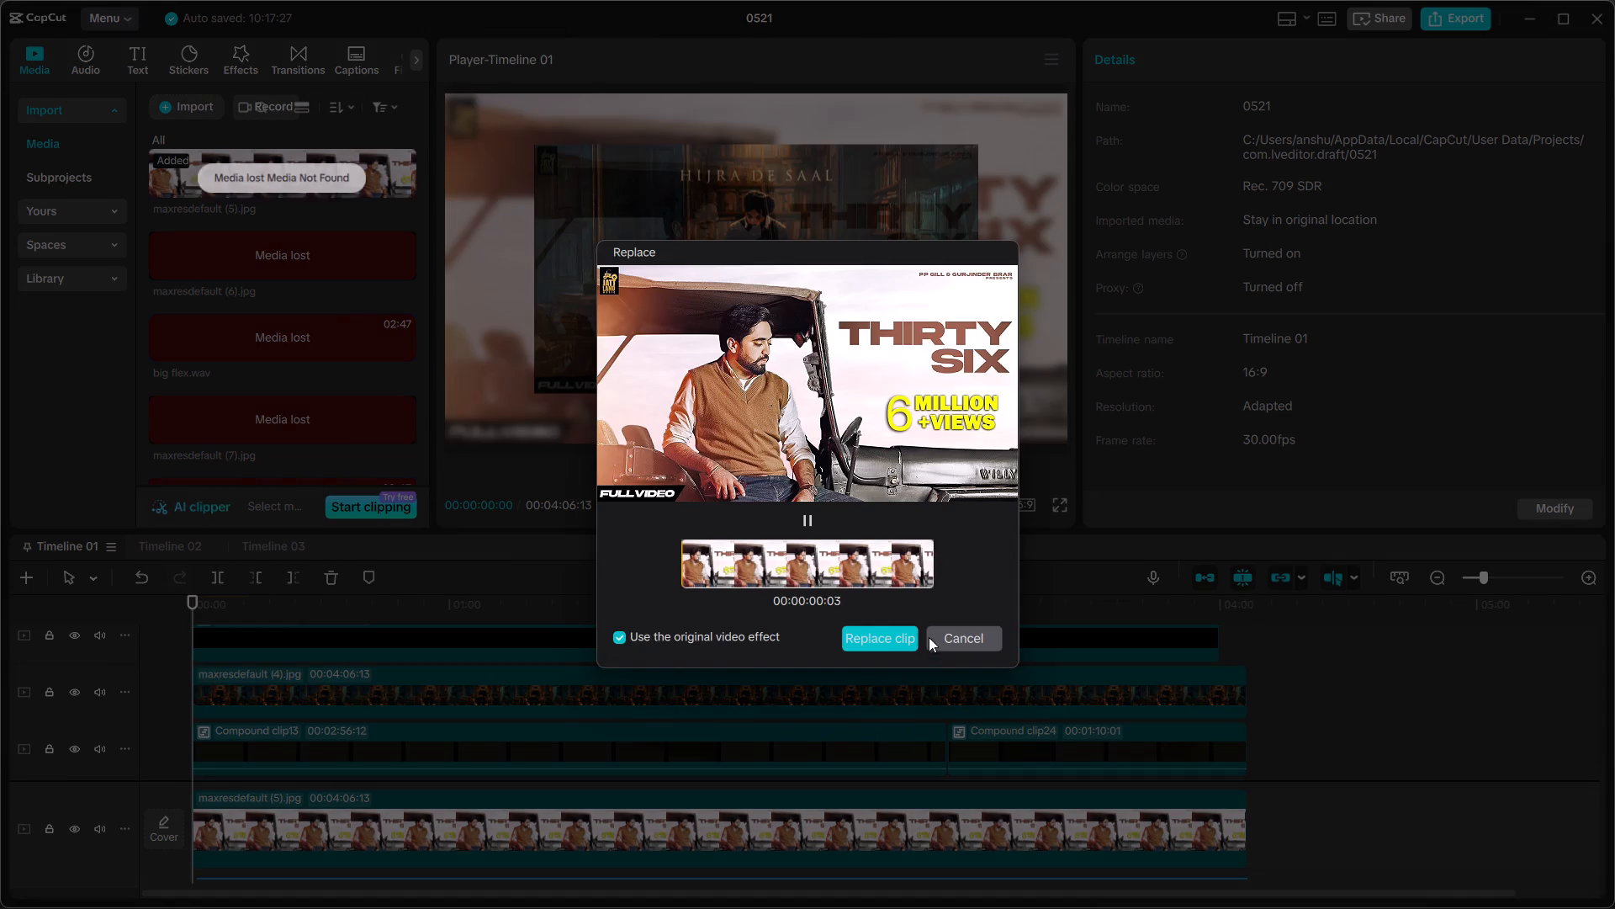
click(880, 636)
Play the first second of the timeline to check the replaced images.
scroll(880, 636, down, 4)
scroll(559, 728, down, 5)
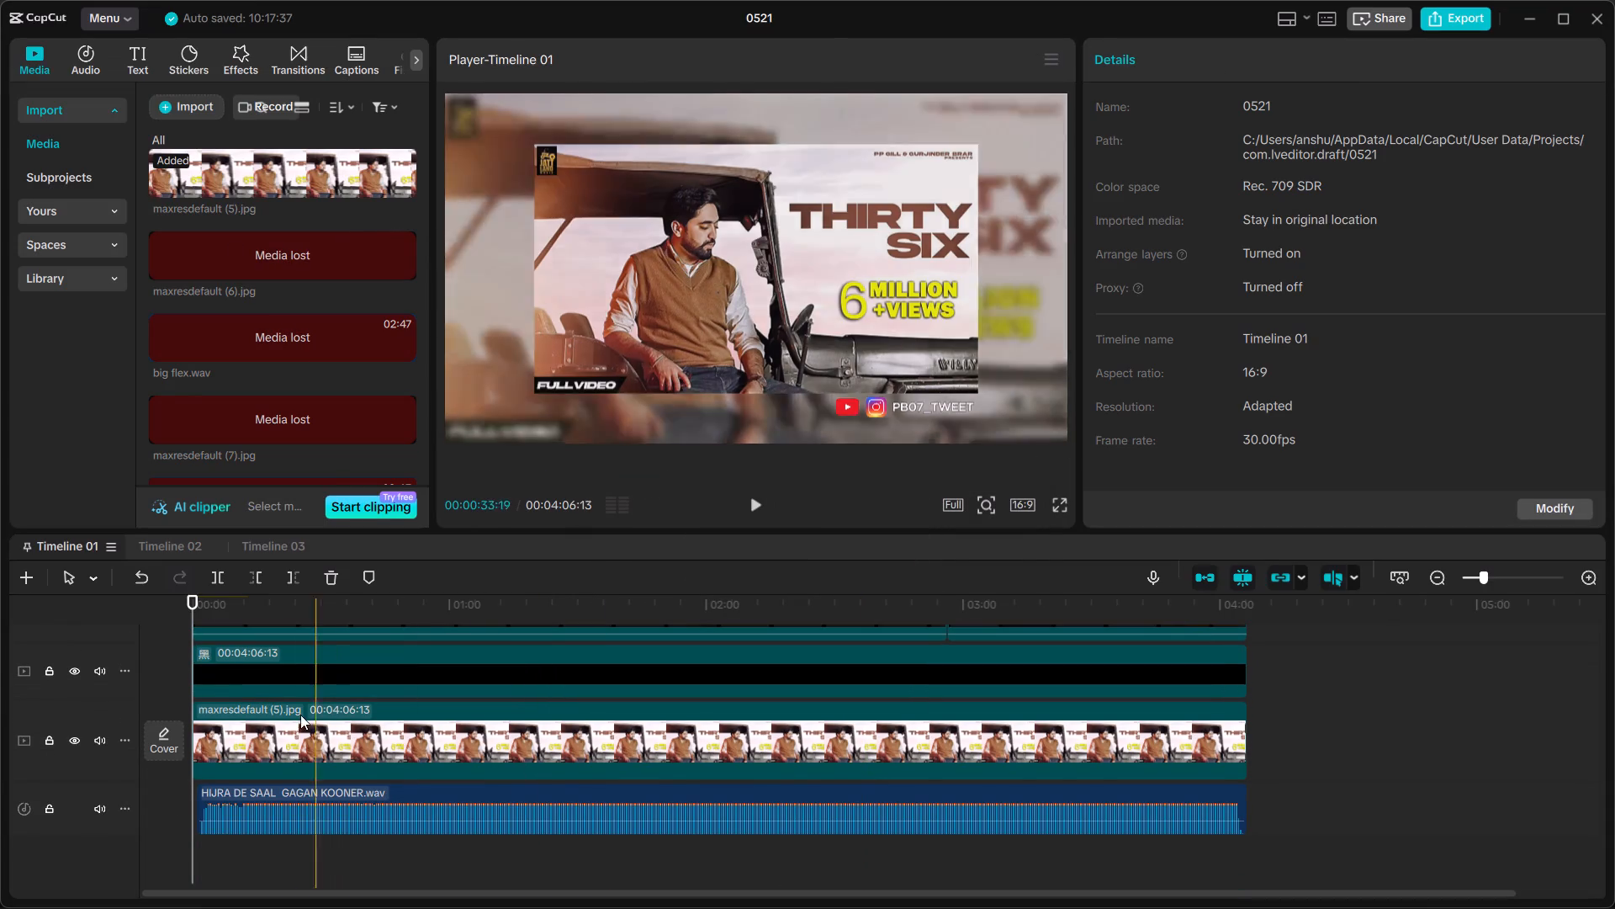
drag(192, 610, 177, 606)
key(space)
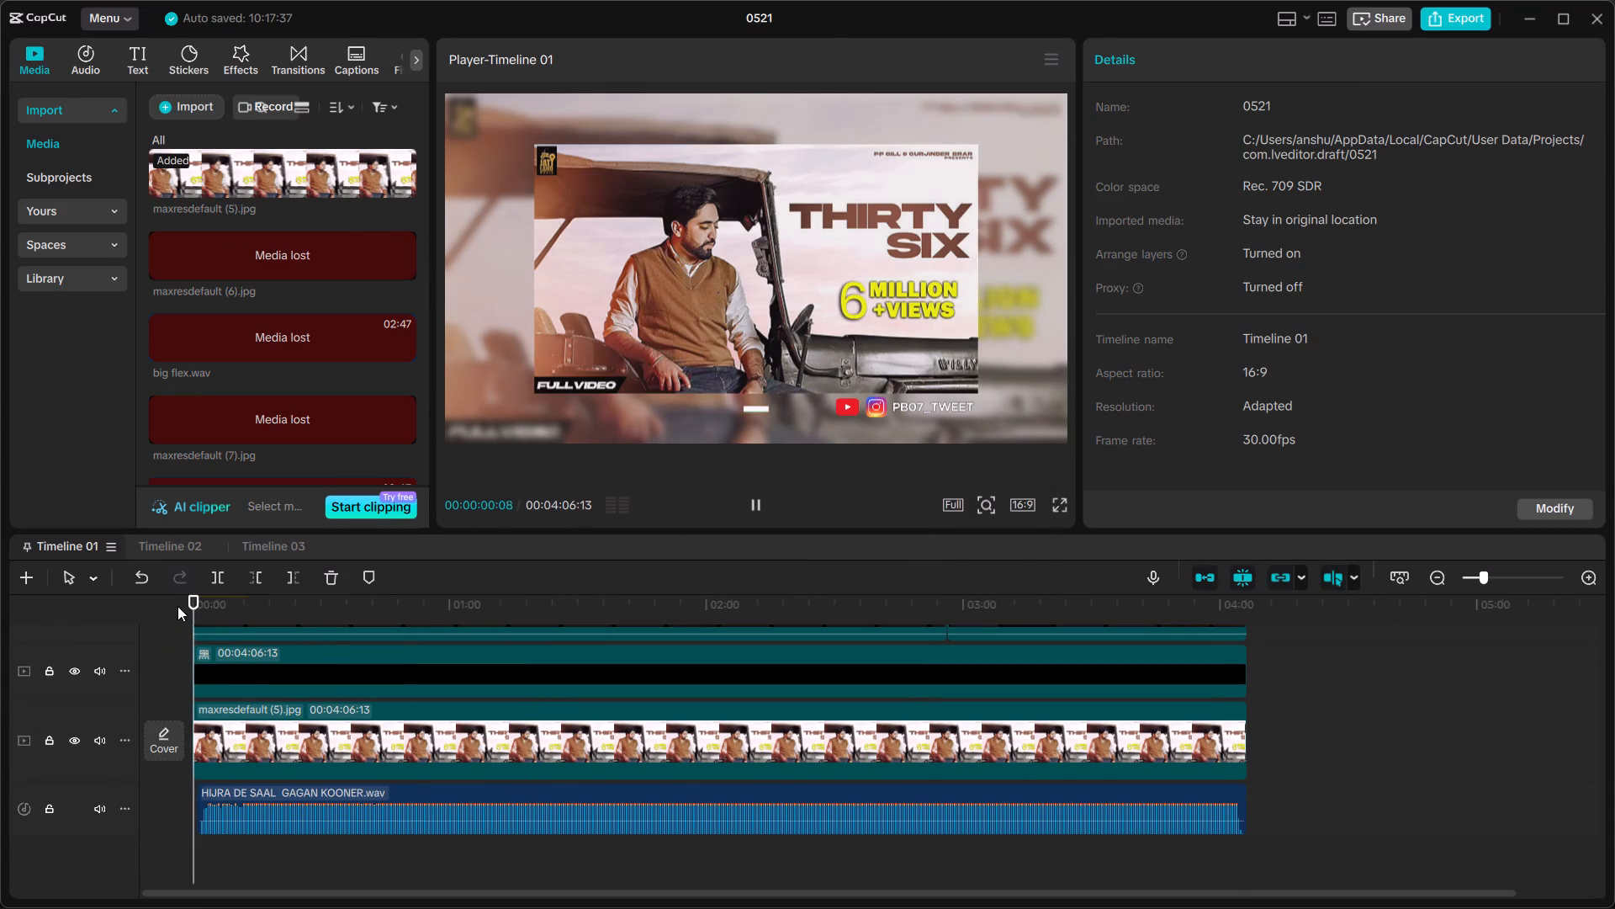
key(space)
Add Thirty Six.wav from the project media to a new audio track below the existing audio.
scroll(225, 307, up, 4)
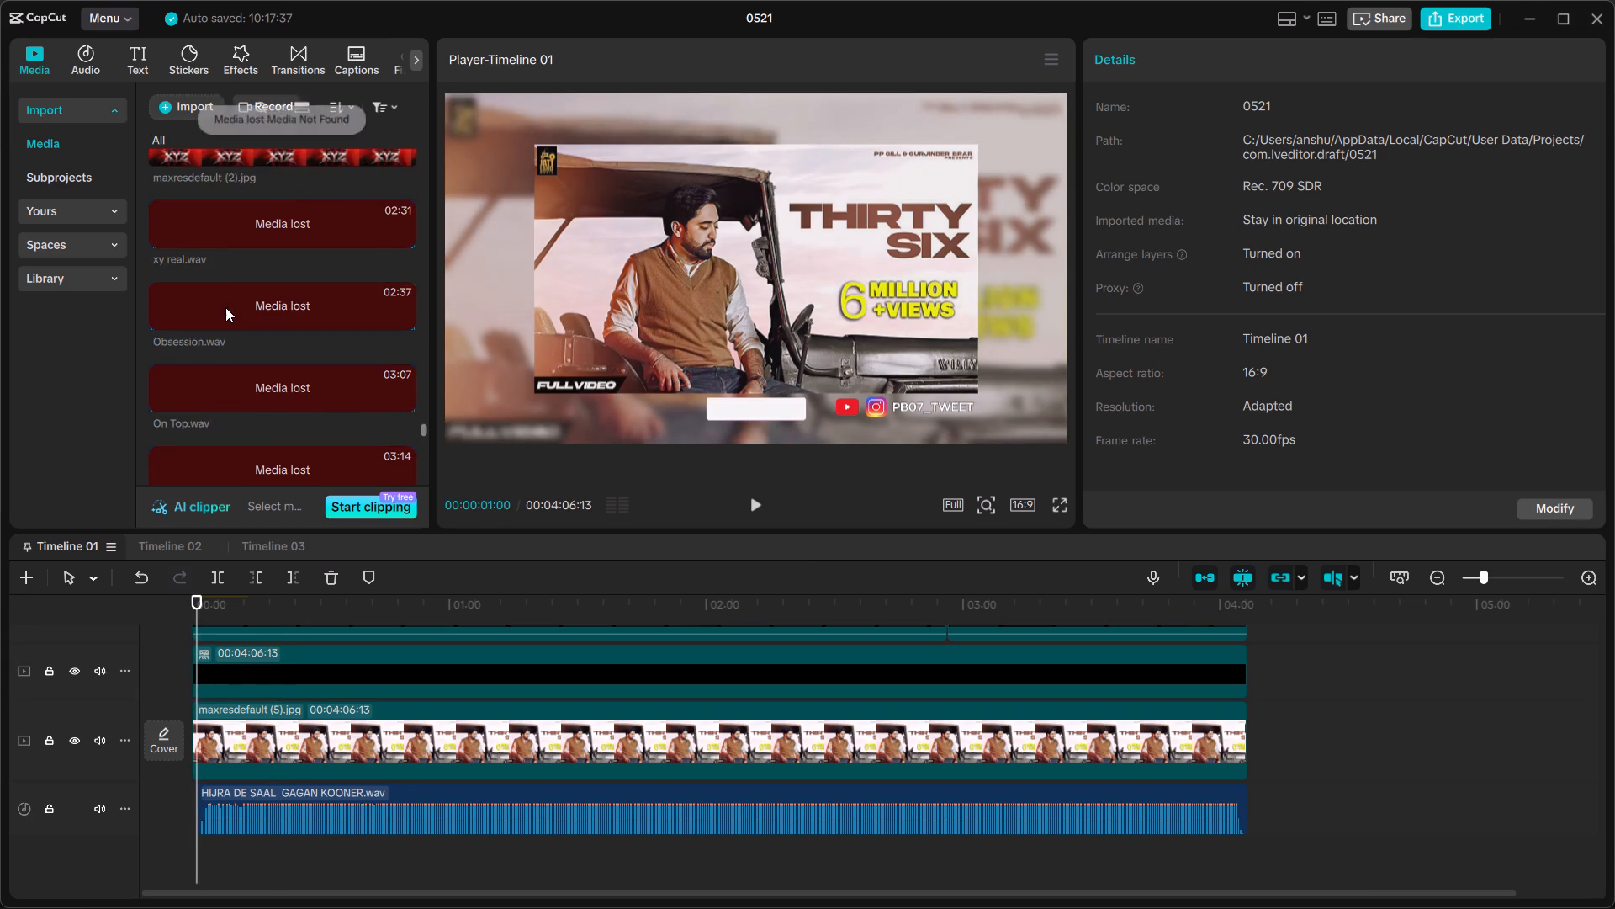
scroll(225, 307, up, 3)
scroll(225, 307, down, 19)
scroll(245, 388, down, 2)
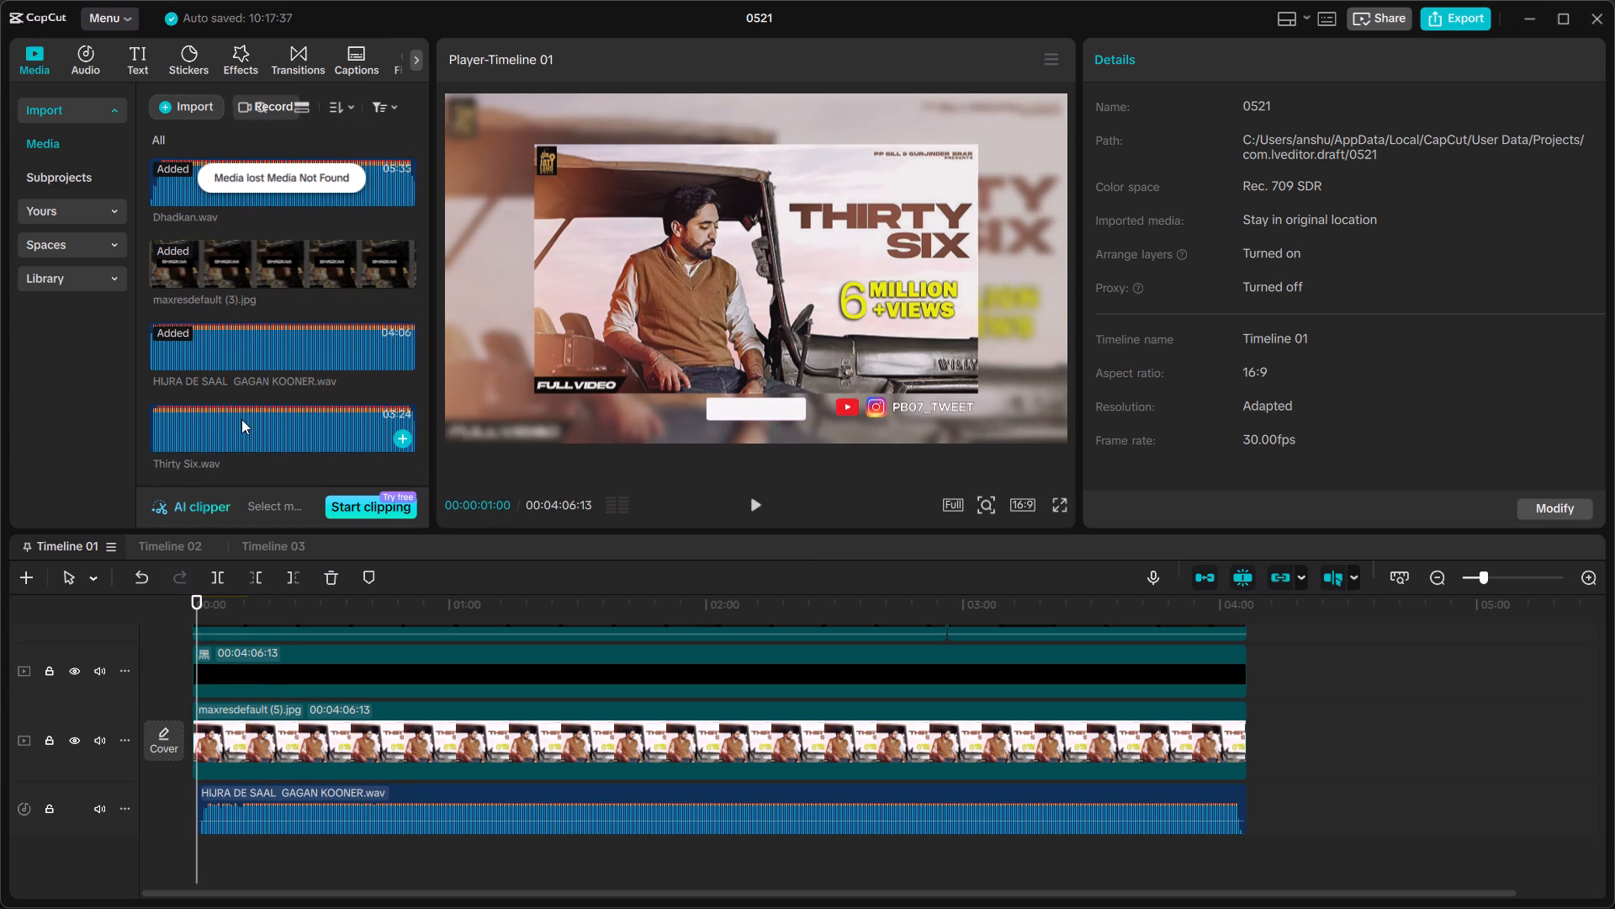
drag(239, 427, 207, 825)
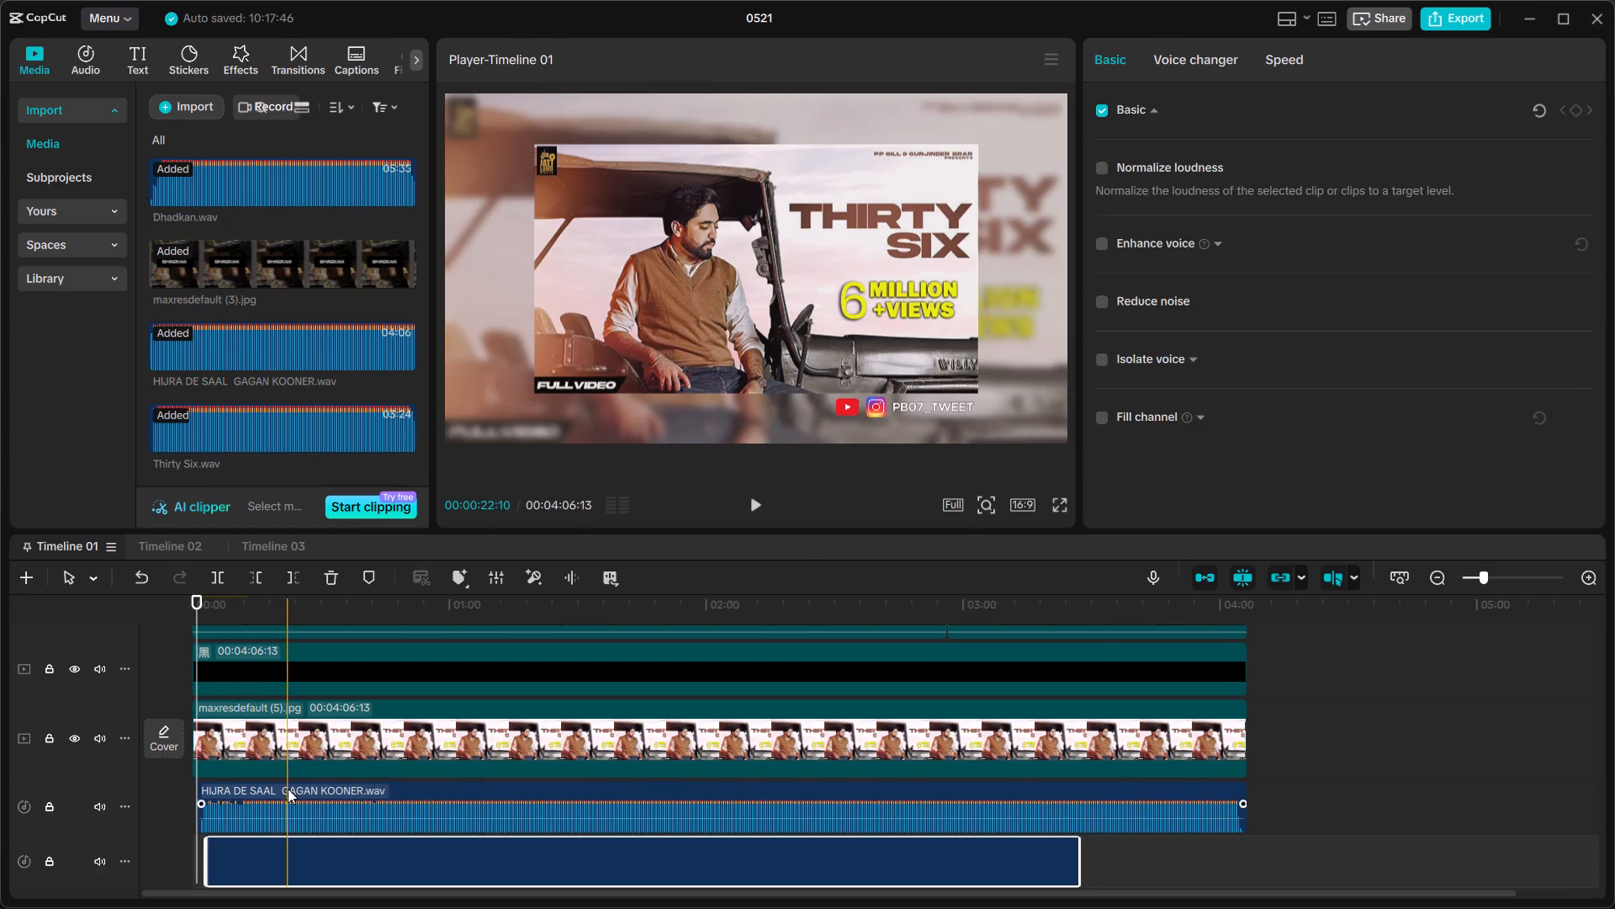
Delete the HIJRA DE SAAL GAGAN KOONER.wav clip from the timeline.
click(288, 789)
click(331, 575)
Move the Thirty Six.wav clip to the very start of the timeline.
drag(326, 816, 283, 813)
Play the opening seconds with the new audio and examine the beginning of its waveform up close.
drag(200, 858, 189, 858)
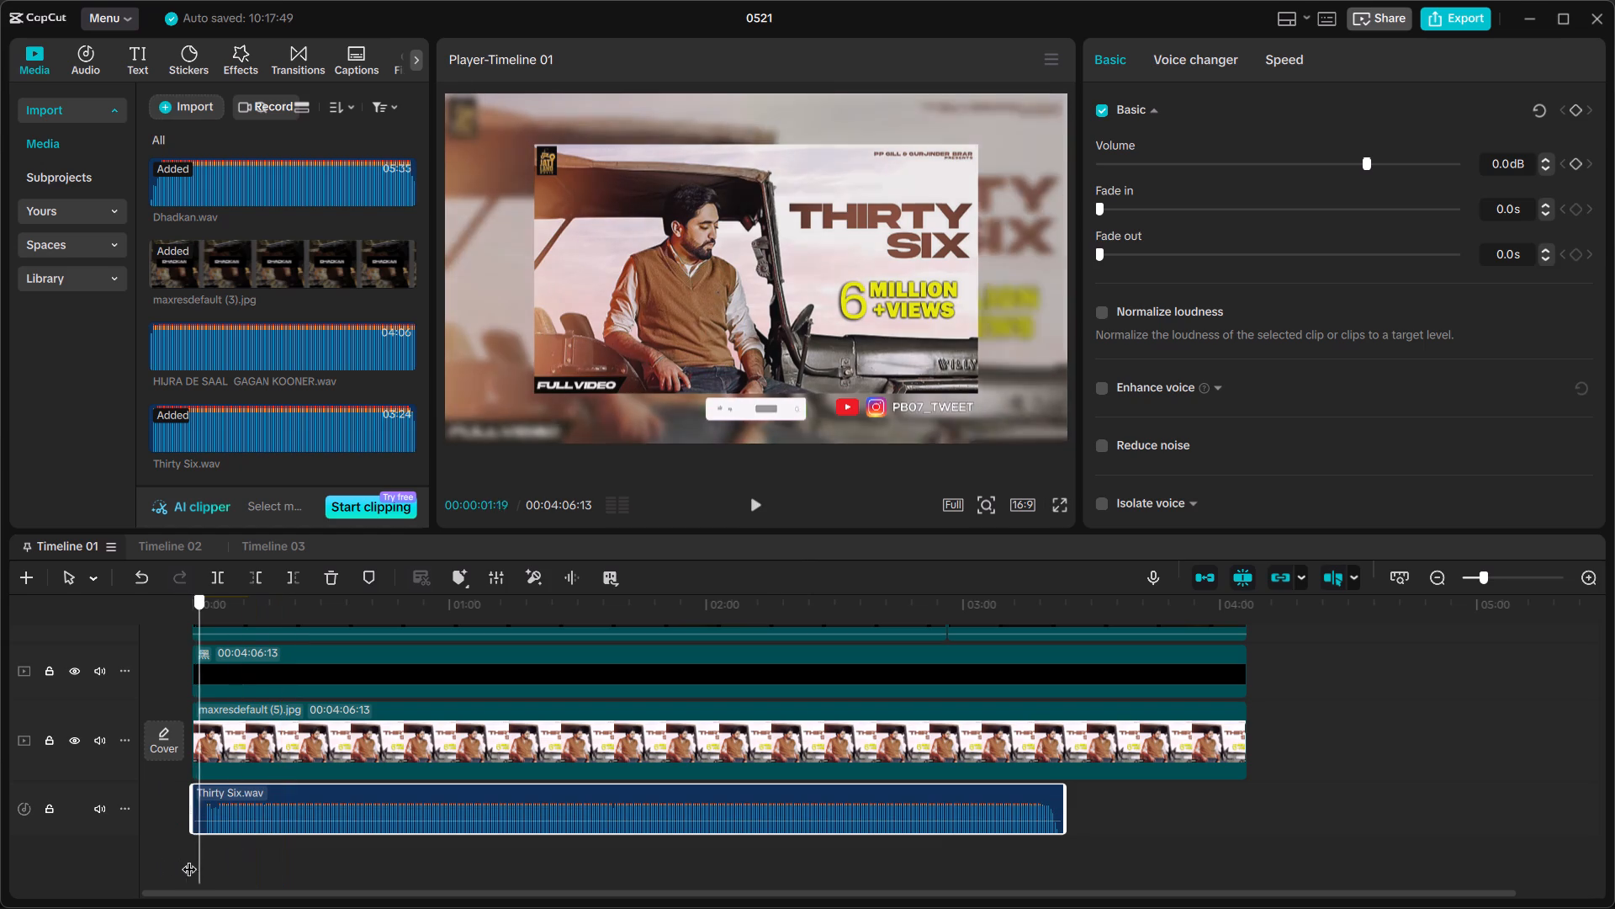
drag(189, 858, 181, 860)
key(space)
ctrl+scroll(181, 860, up, 5)
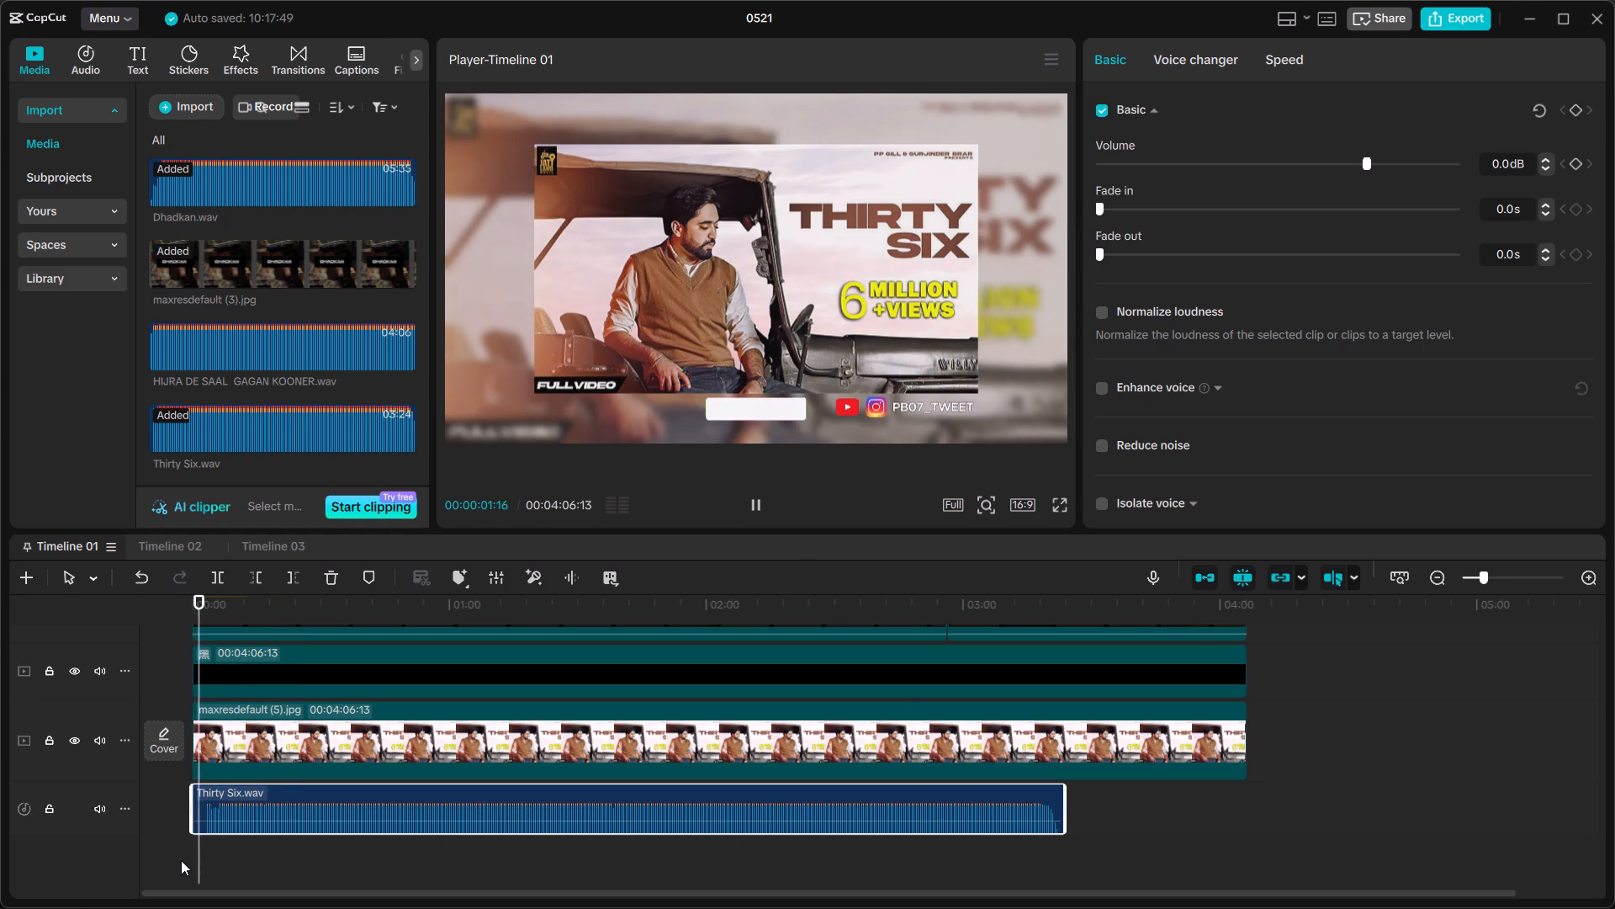
ctrl+scroll(181, 860, up, 3)
ctrl+scroll(261, 776, up, 4)
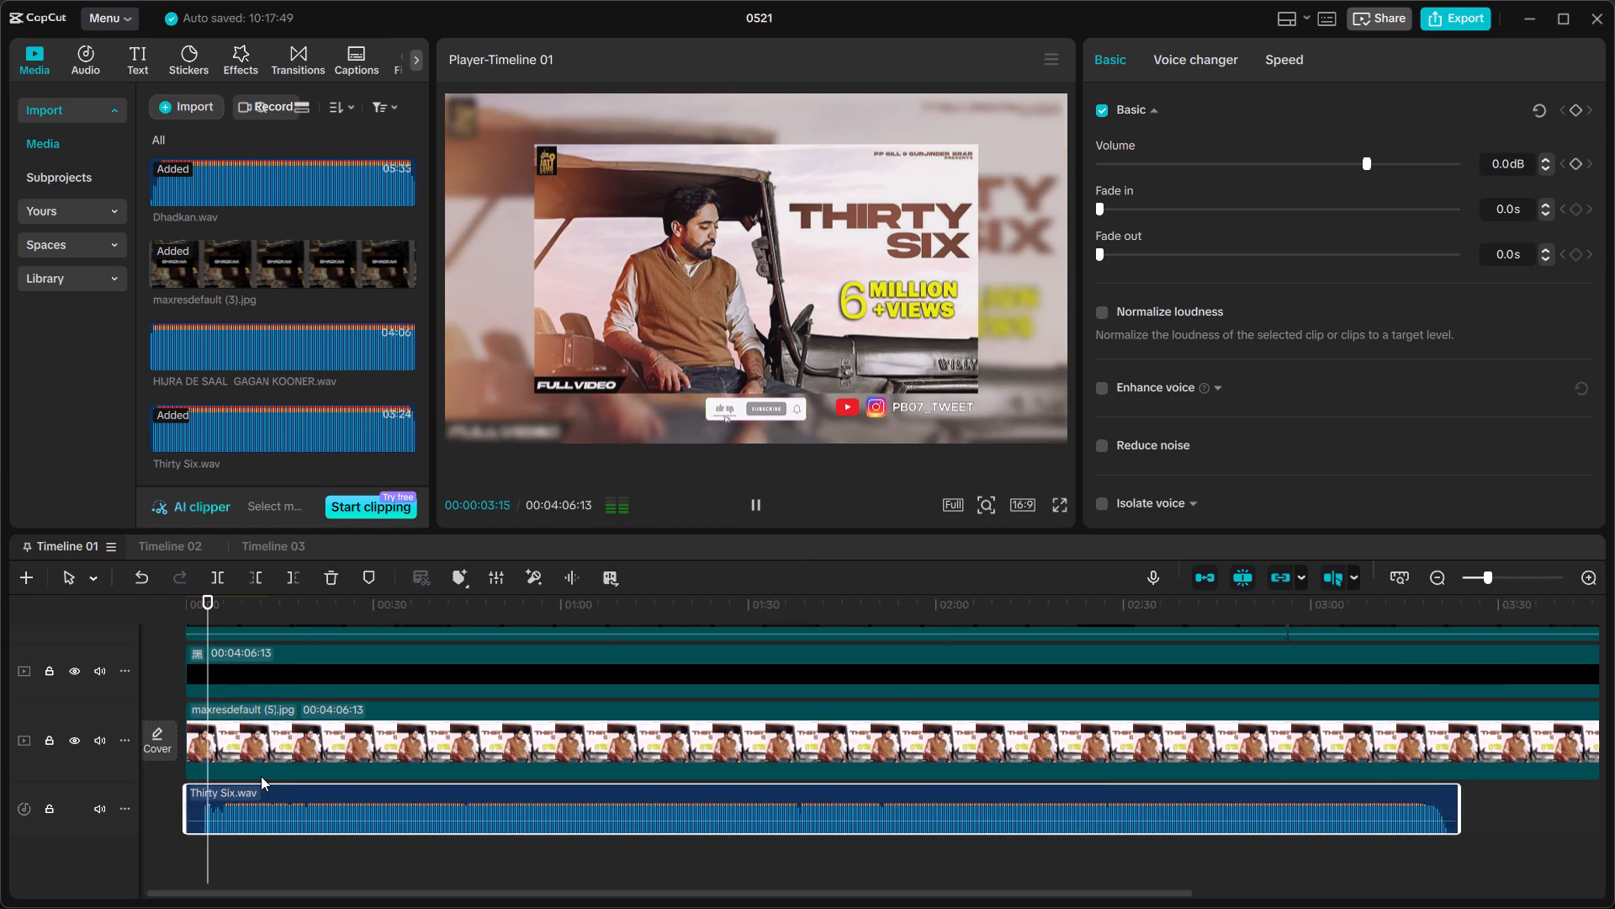
ctrl+scroll(261, 776, up, 2)
scroll(261, 776, right, 1)
ctrl+scroll(262, 776, up, 1)
ctrl+scroll(262, 776, right, 1)
ctrl+scroll(262, 776, up, 6)
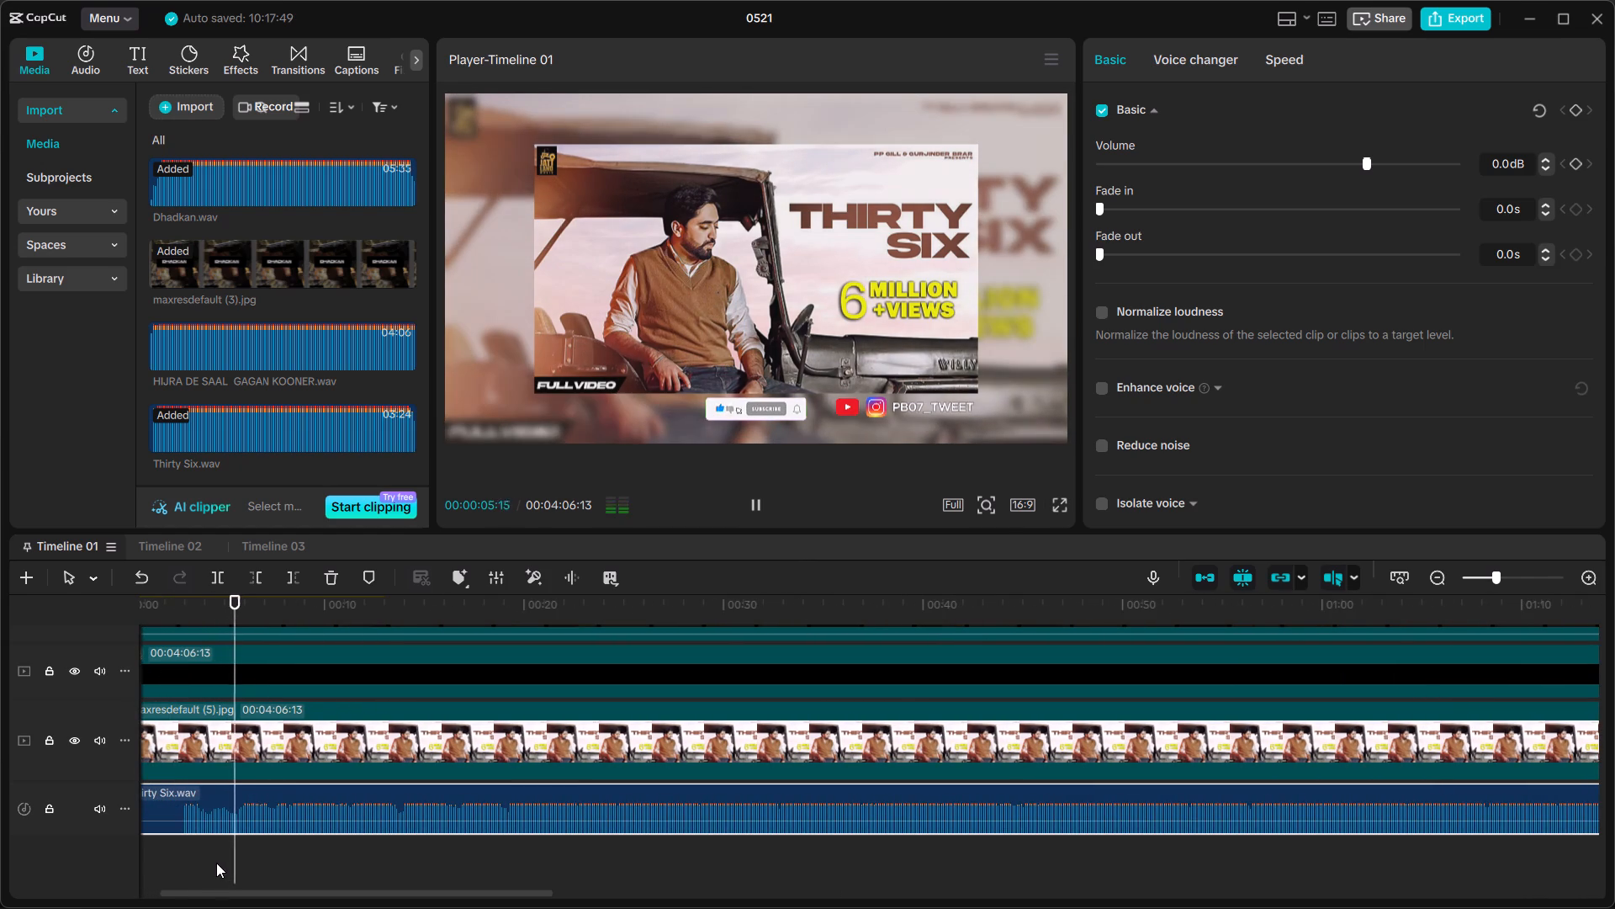
key(space)
Trim about 2.5 seconds of silence off the beginning of the Thirty Six.wav clip.
drag(235, 865, 214, 847)
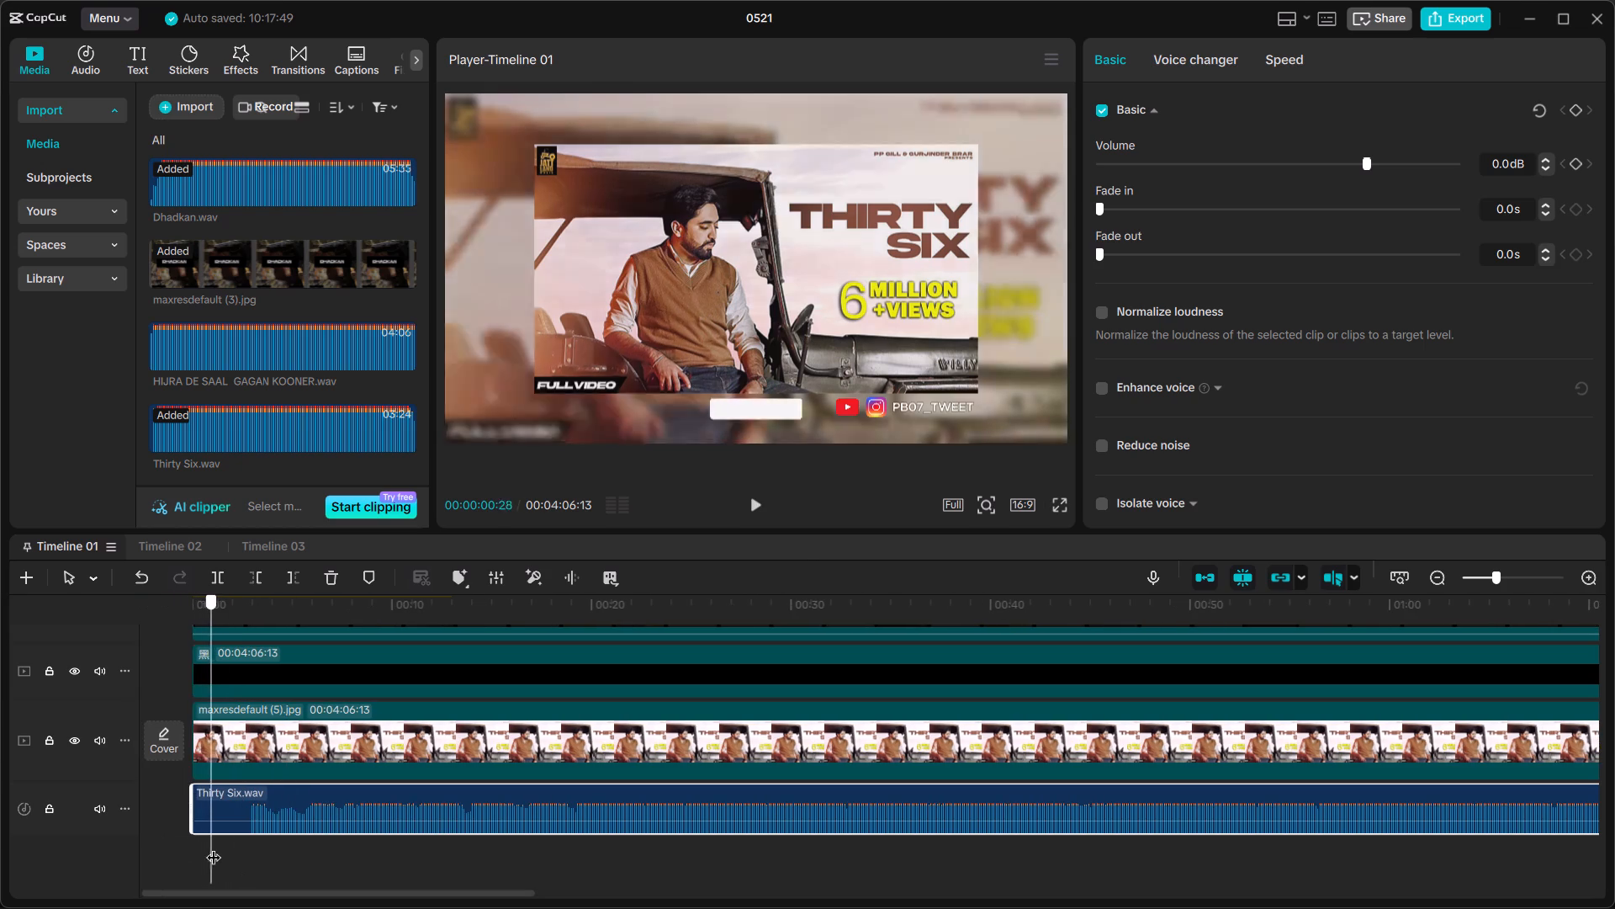
drag(214, 847, 216, 844)
drag(192, 805, 235, 797)
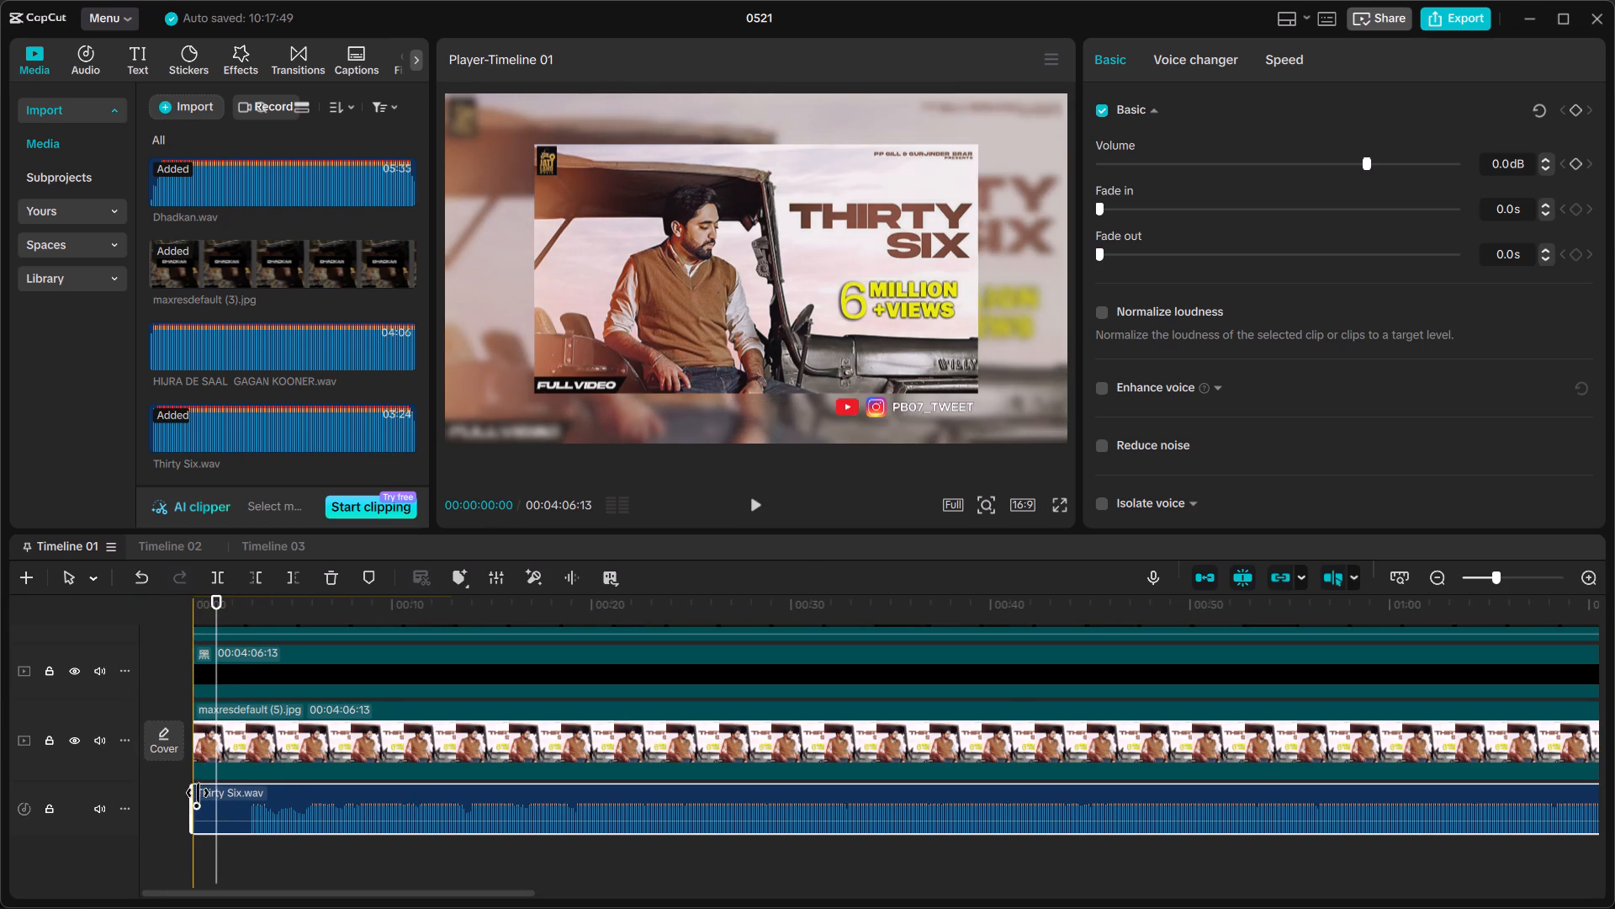
drag(195, 793, 236, 792)
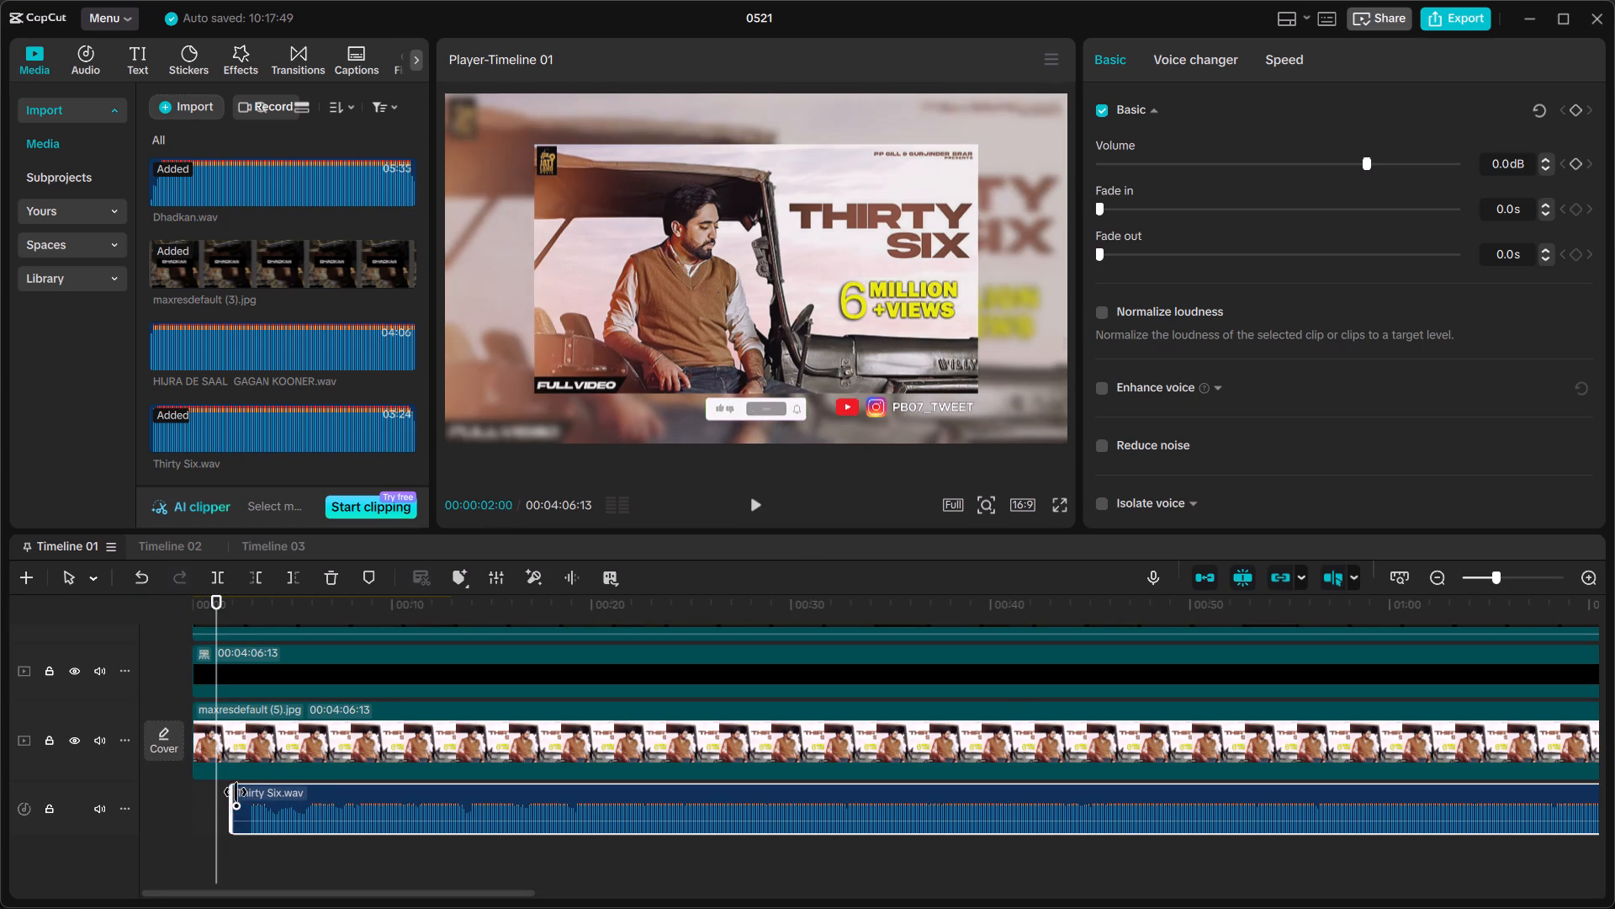
drag(236, 792, 247, 791)
Apply a 1.5 s fade-in to the Thirty Six.wav clip and play back its opening.
drag(249, 805, 279, 801)
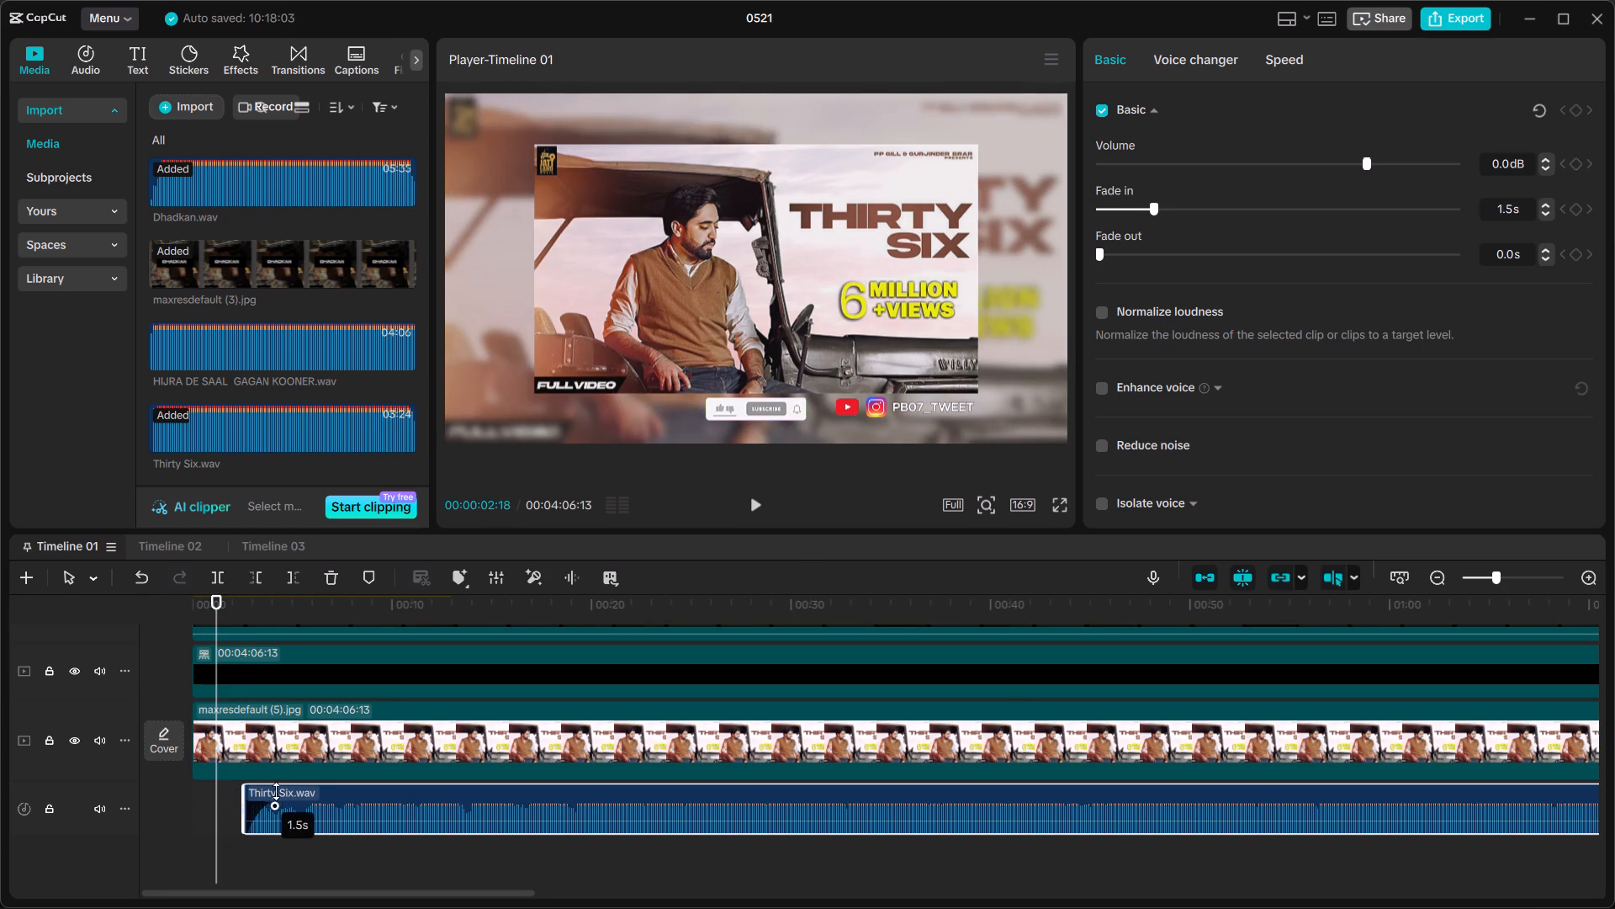
click(220, 801)
key(space)
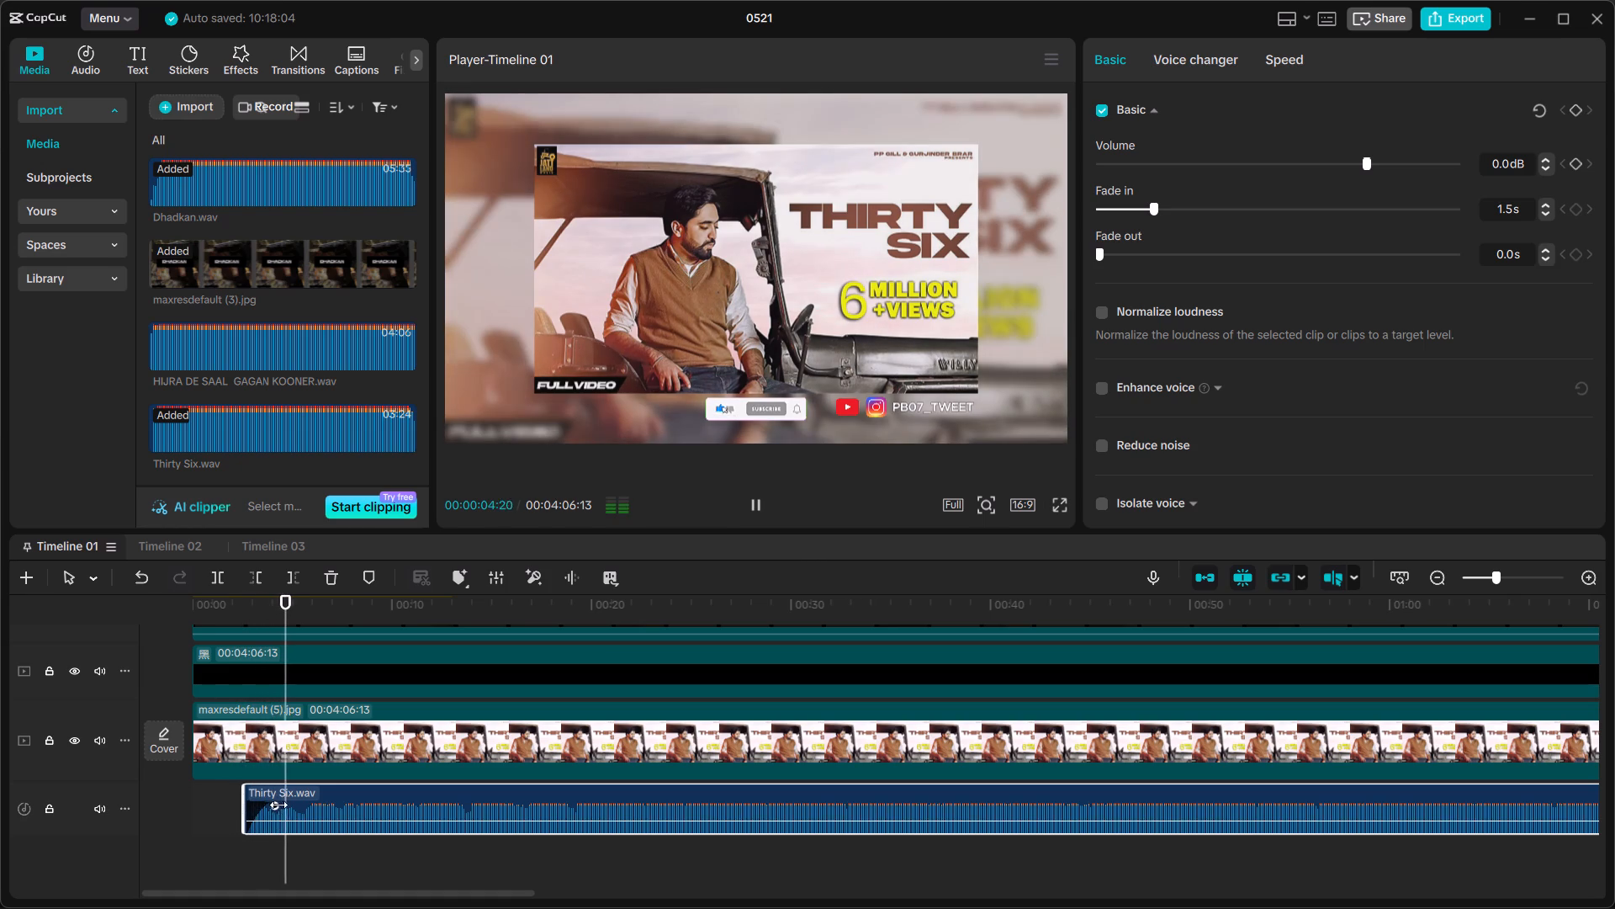
Move the trimmed Thirty Six.wav clip back to the start of the timeline.
drag(294, 803, 226, 801)
Play the repositioned Thirty Six.wav clip from its opening and bring its full length into view on the timeline.
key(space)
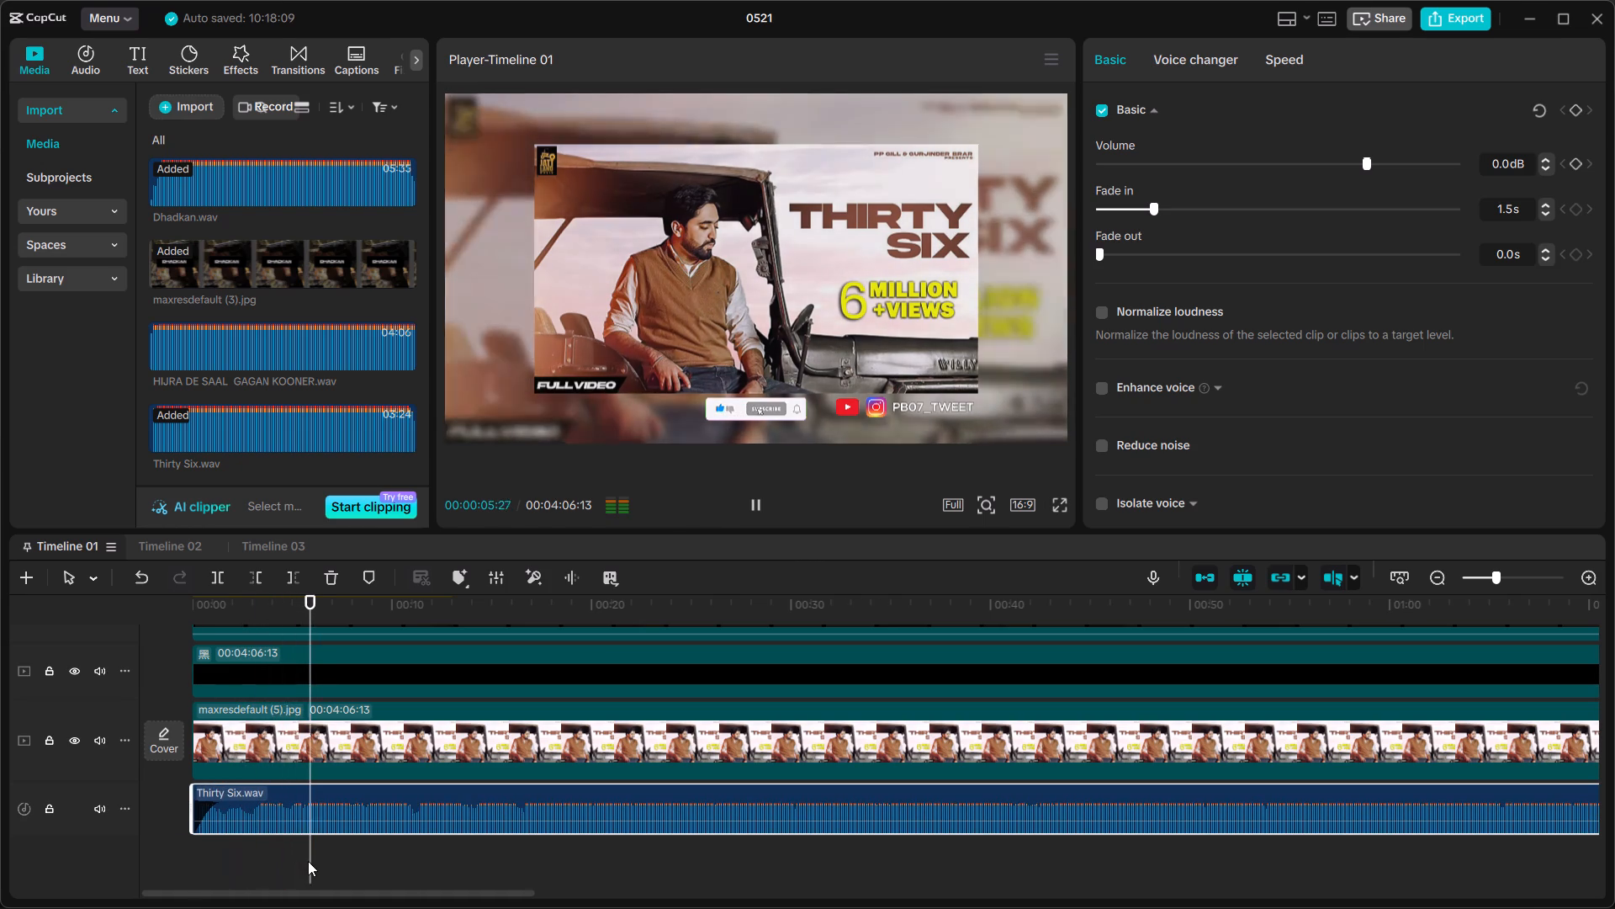
ctrl+scroll(268, 800, down, 2)
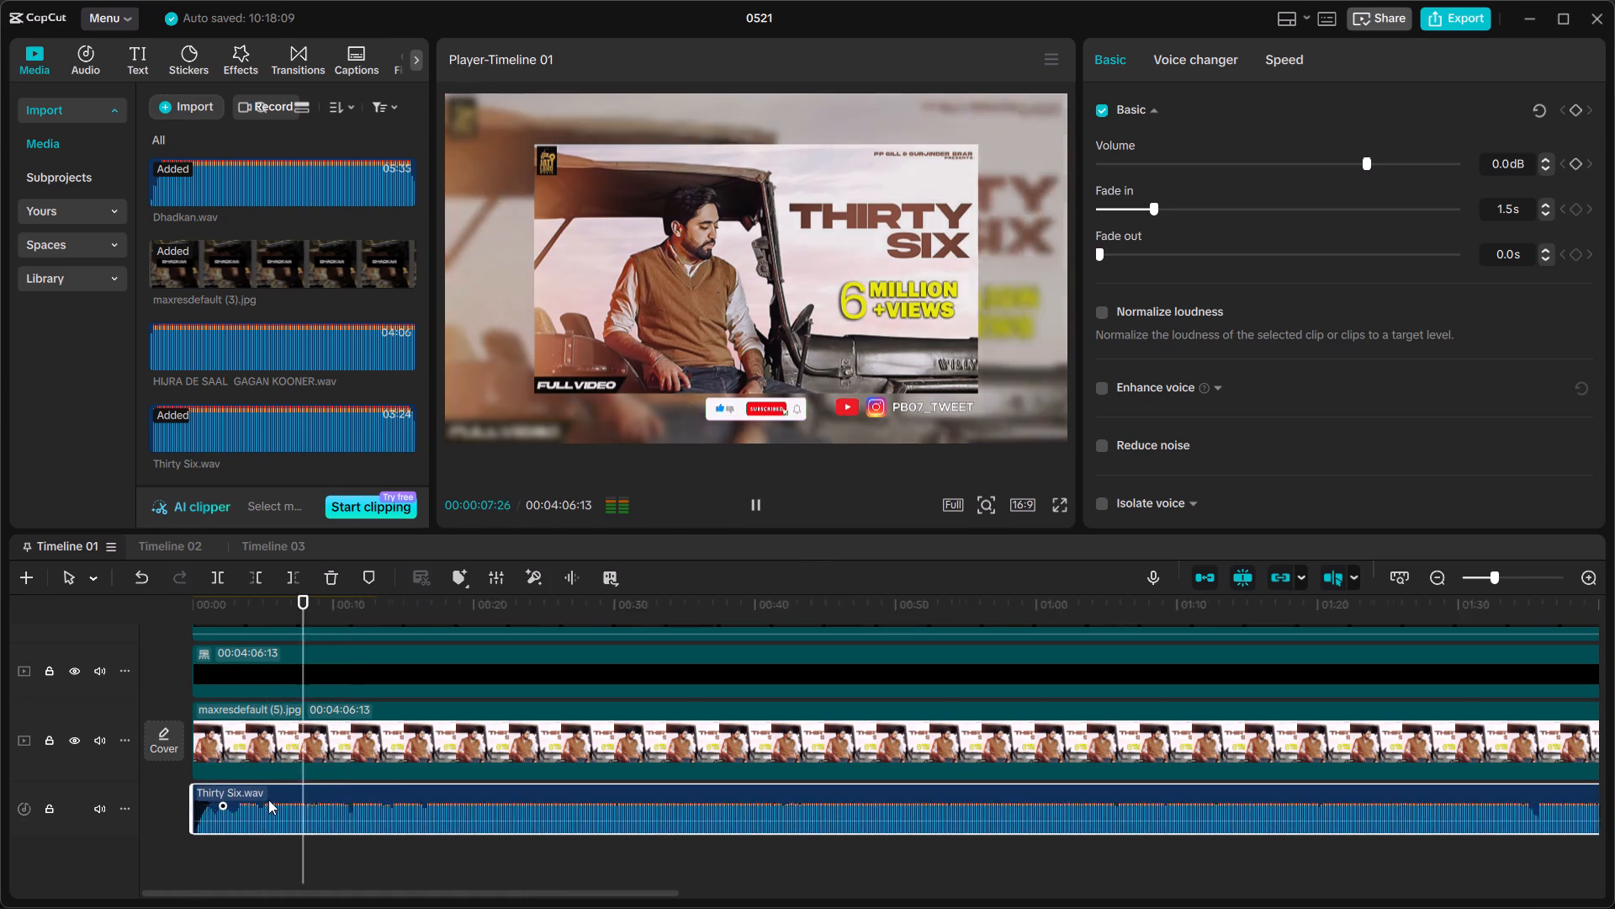
ctrl+scroll(268, 800, down, 6)
scroll(287, 800, down, 2)
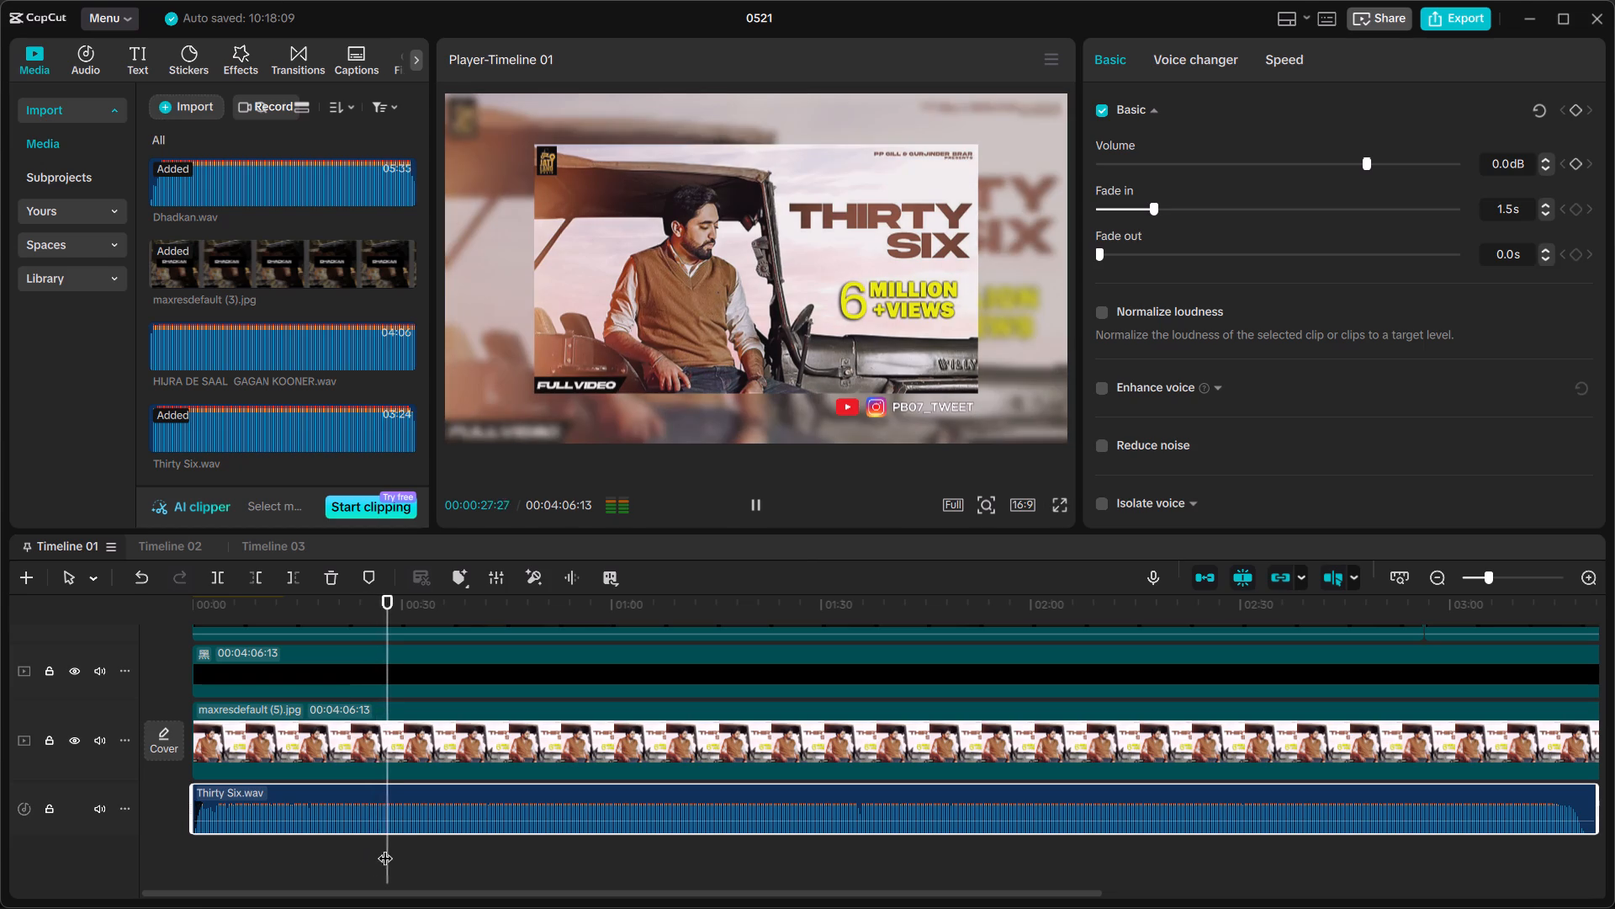
ctrl+scroll(405, 842, down, 3)
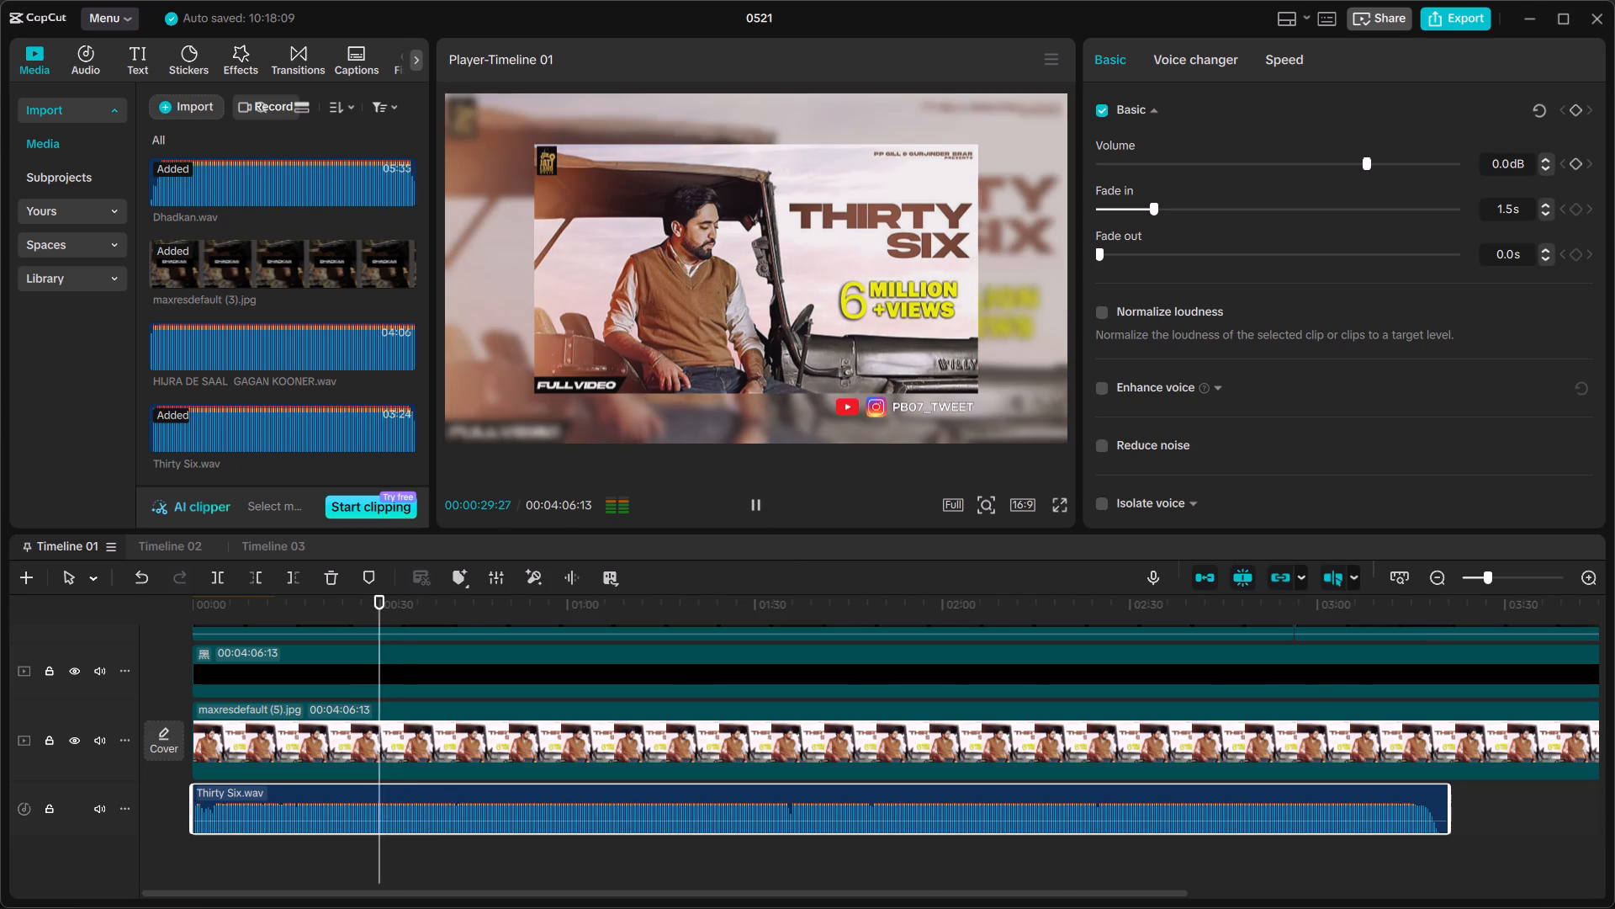
Check the system's Bluetooth connection and sound volume in the quick settings, and return to the timeline.
click(1462, 890)
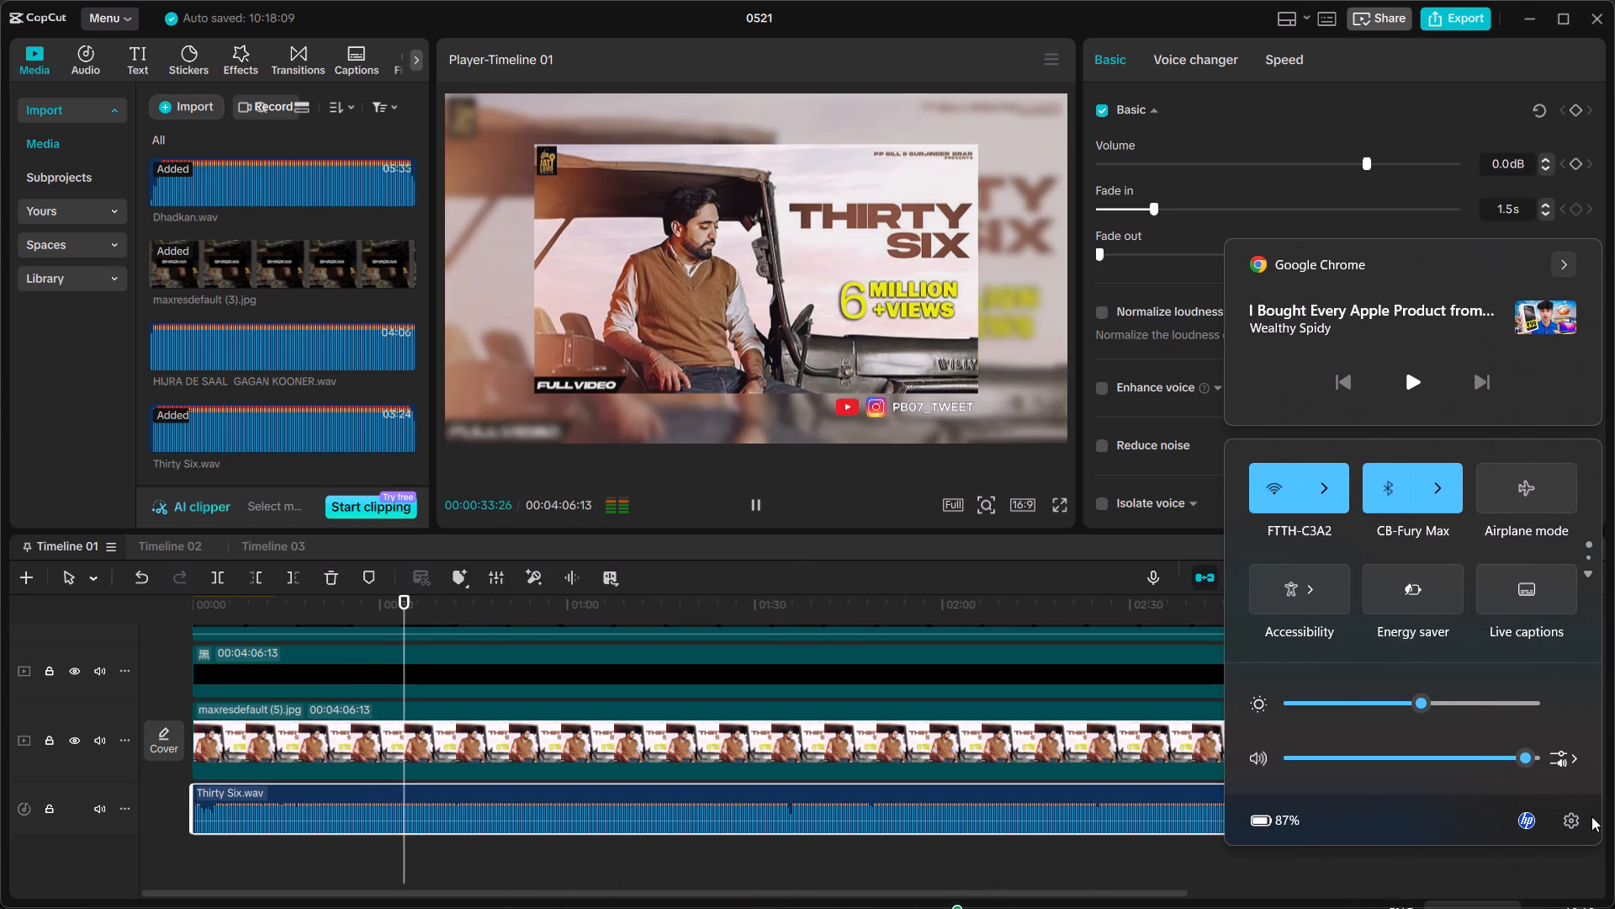
click(1585, 819)
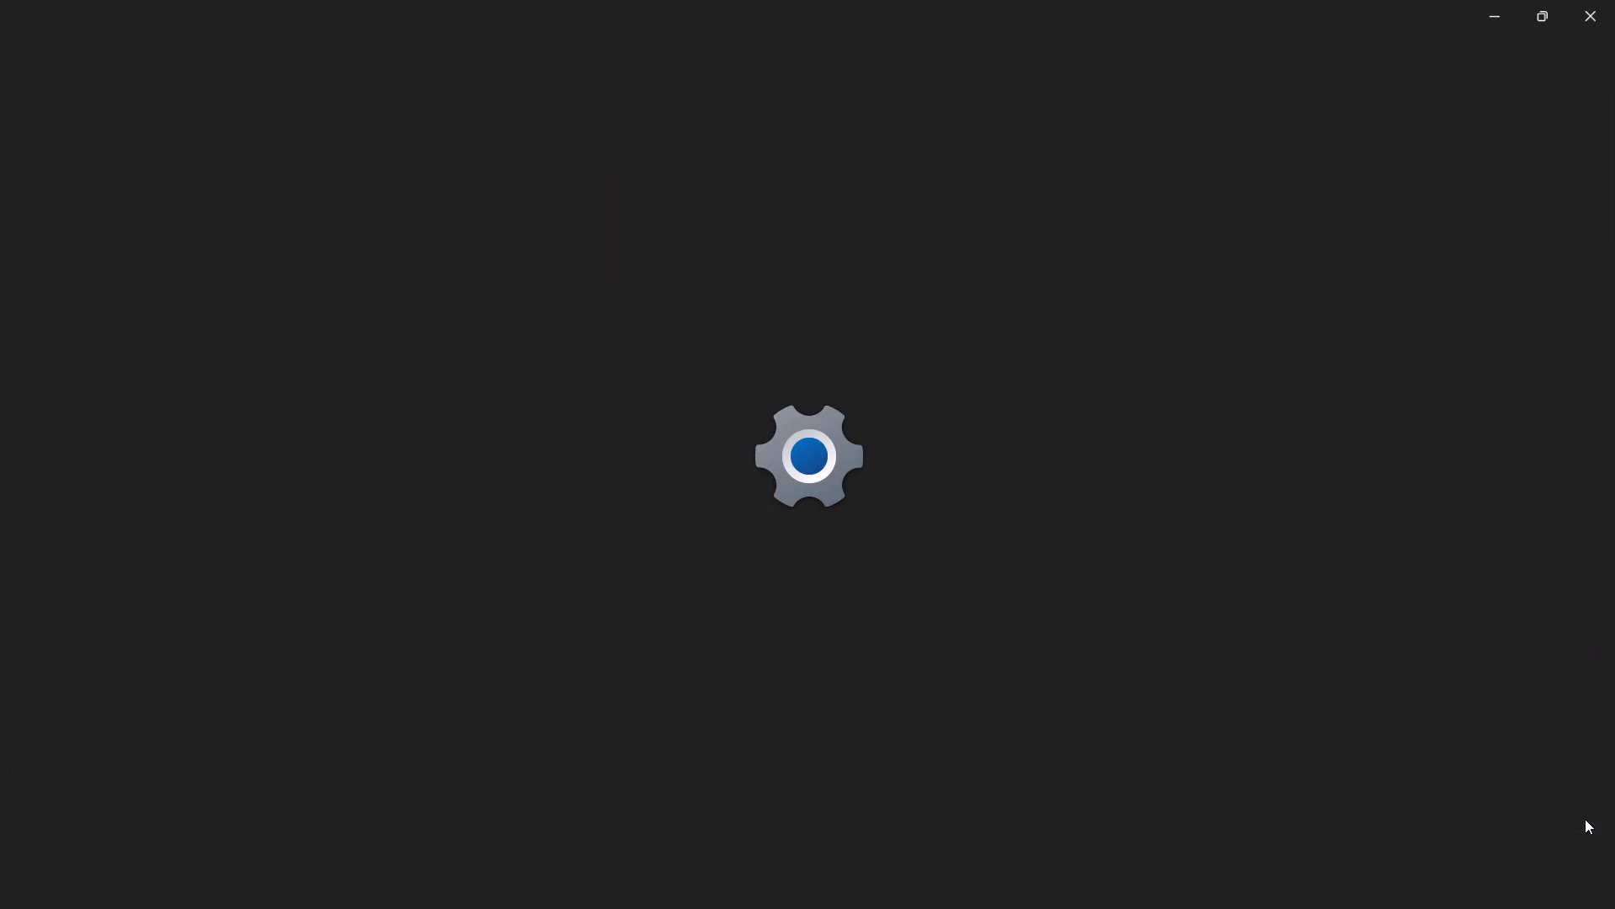
click(1614, 14)
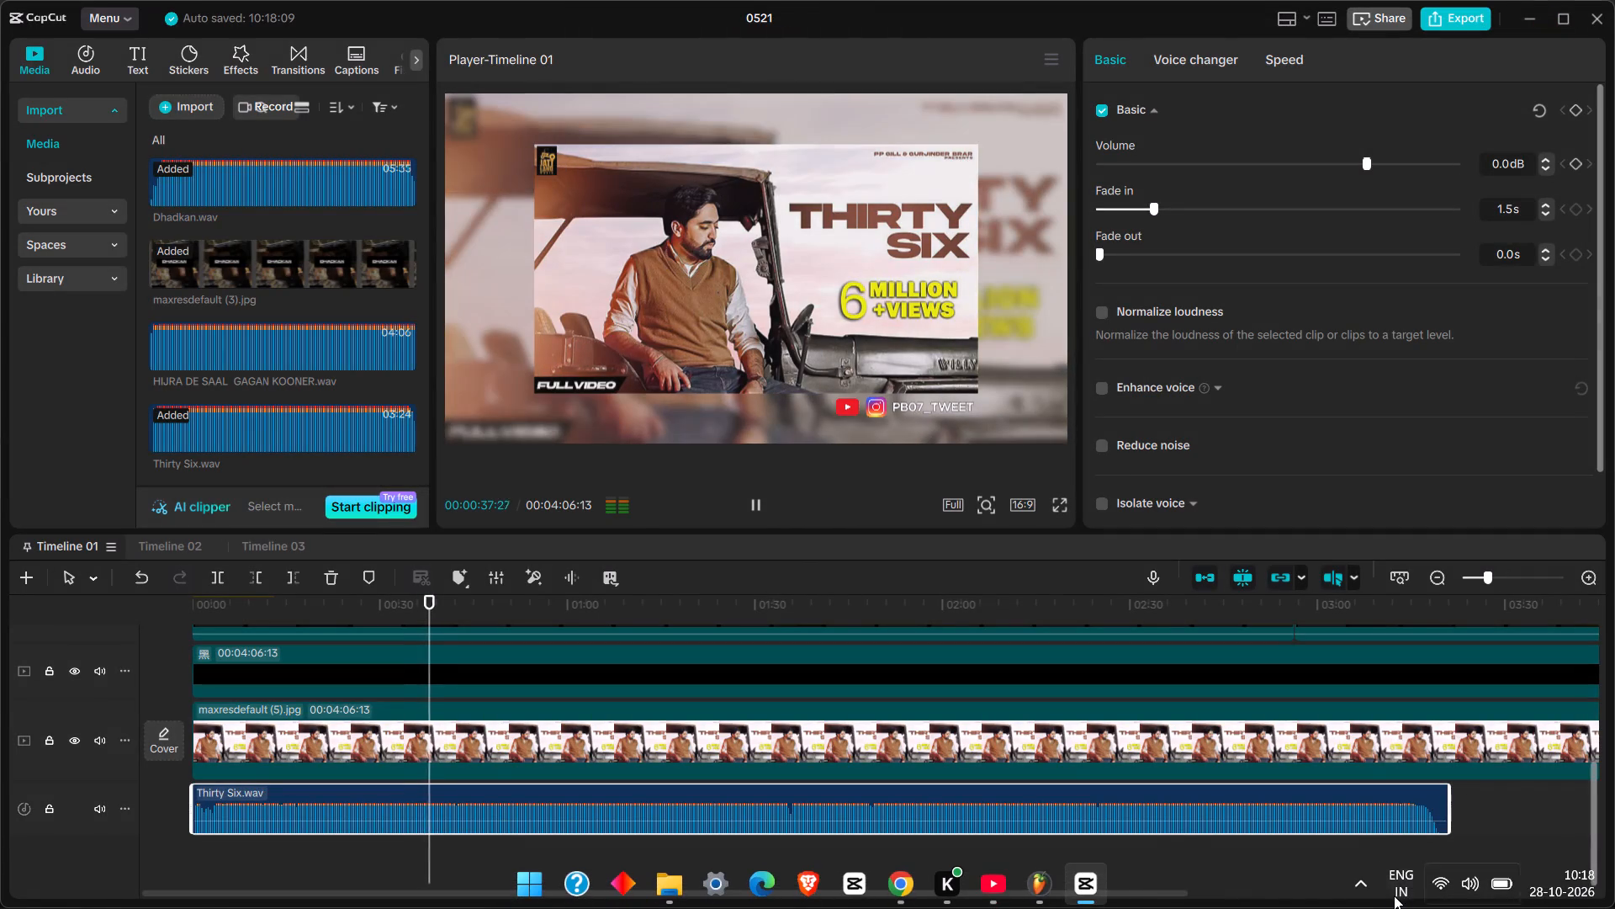
click(1425, 885)
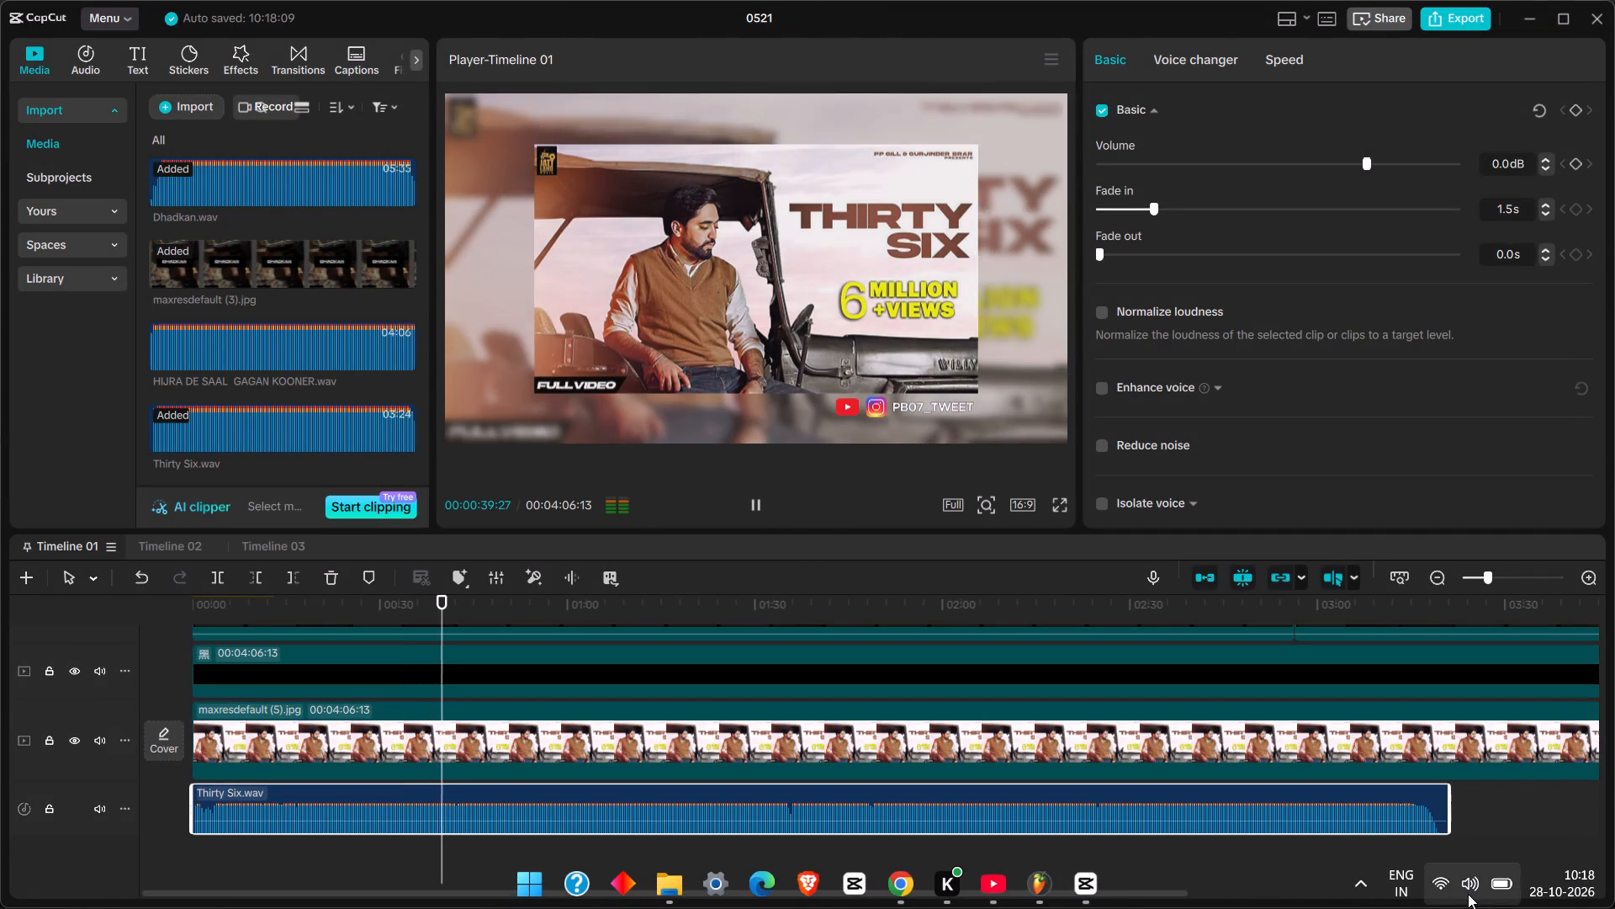
click(1468, 894)
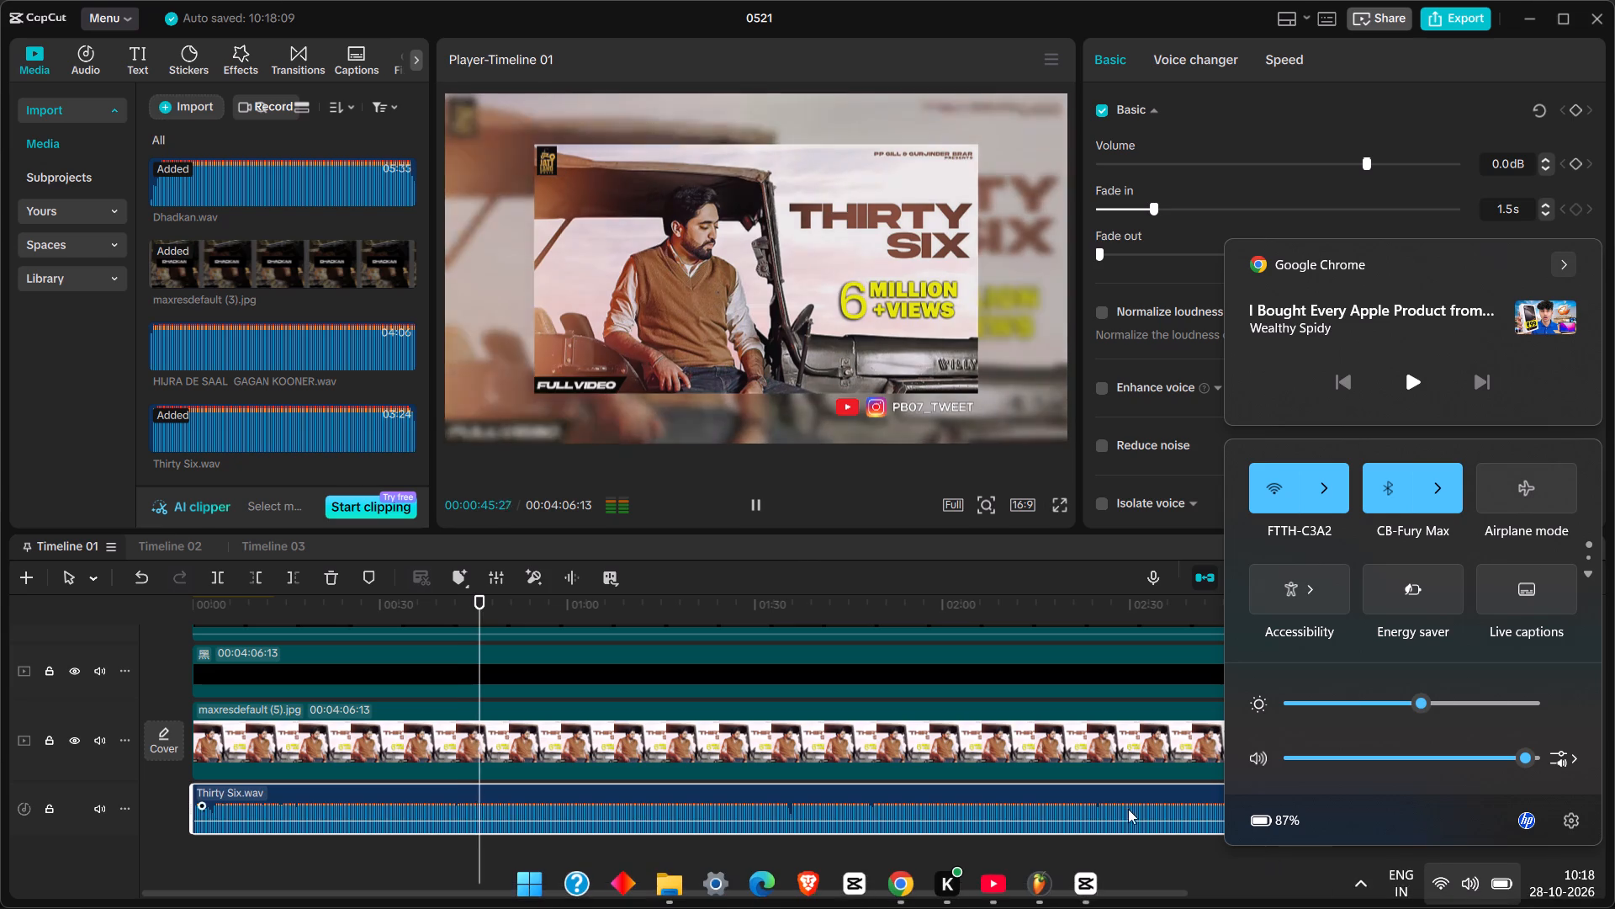
click(1133, 861)
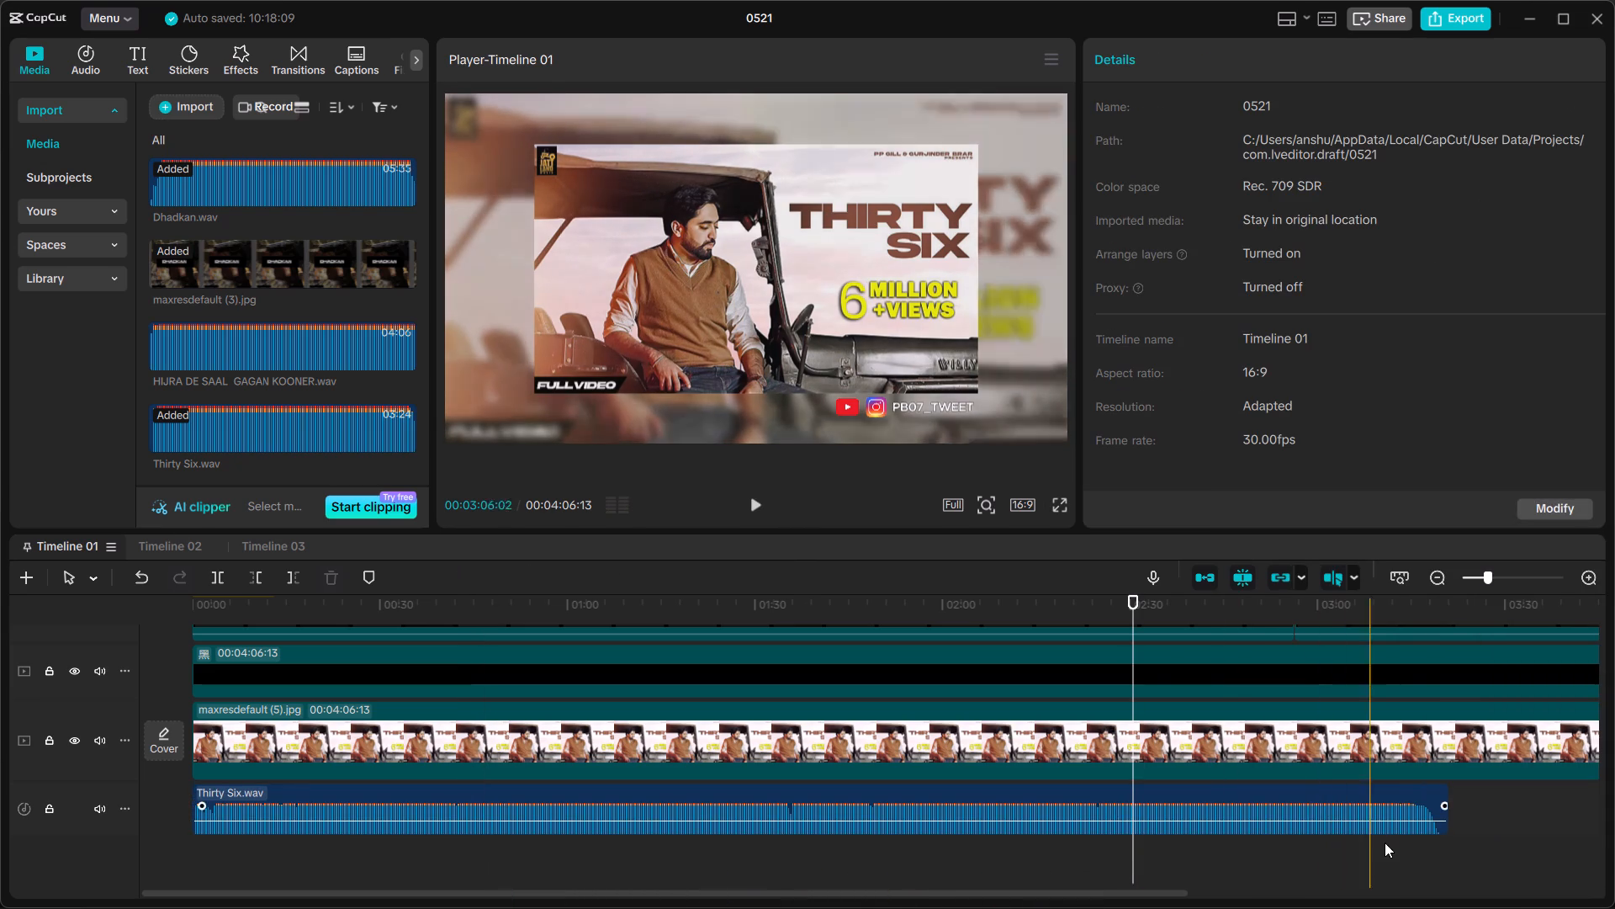
Play the last seconds of the Thirty Six.wav clip from about 03:15 to check how the song ends.
click(1413, 845)
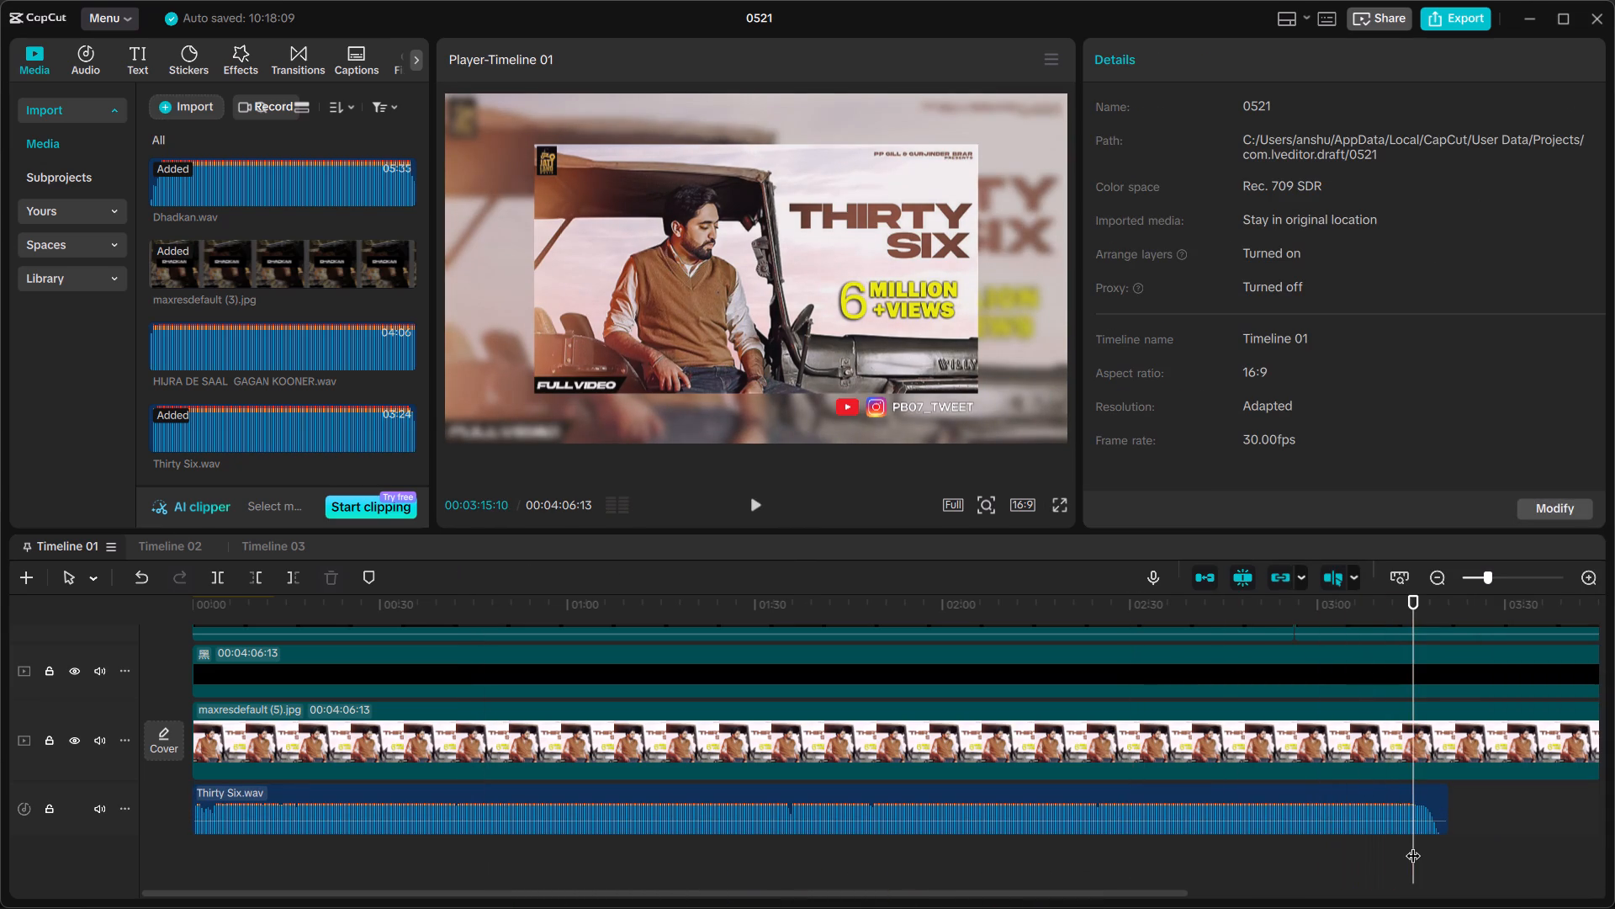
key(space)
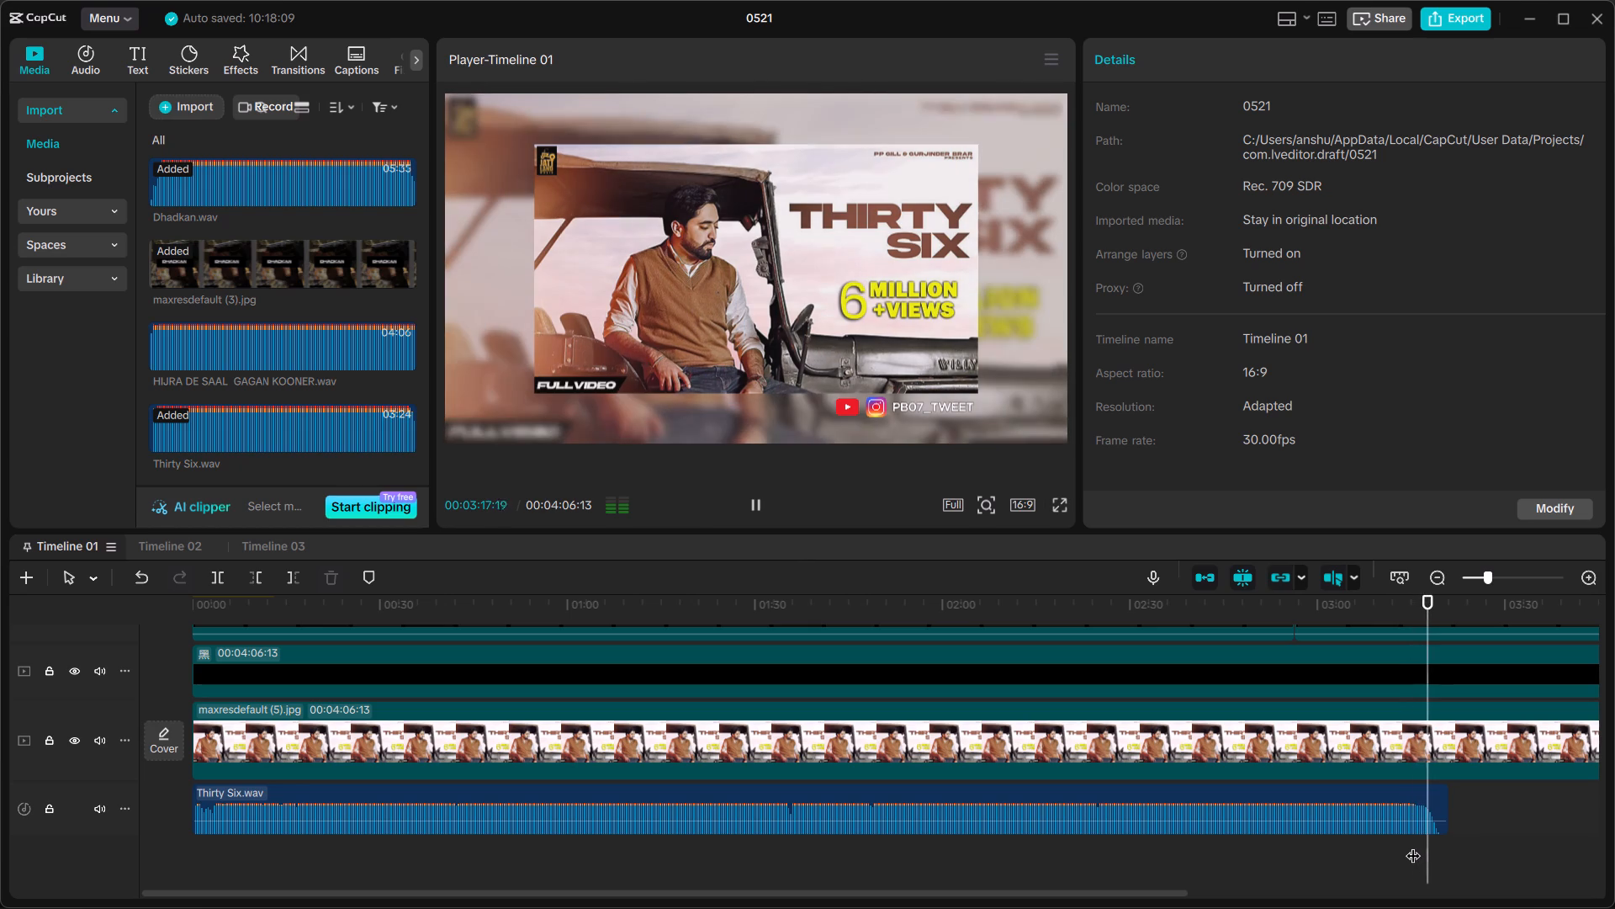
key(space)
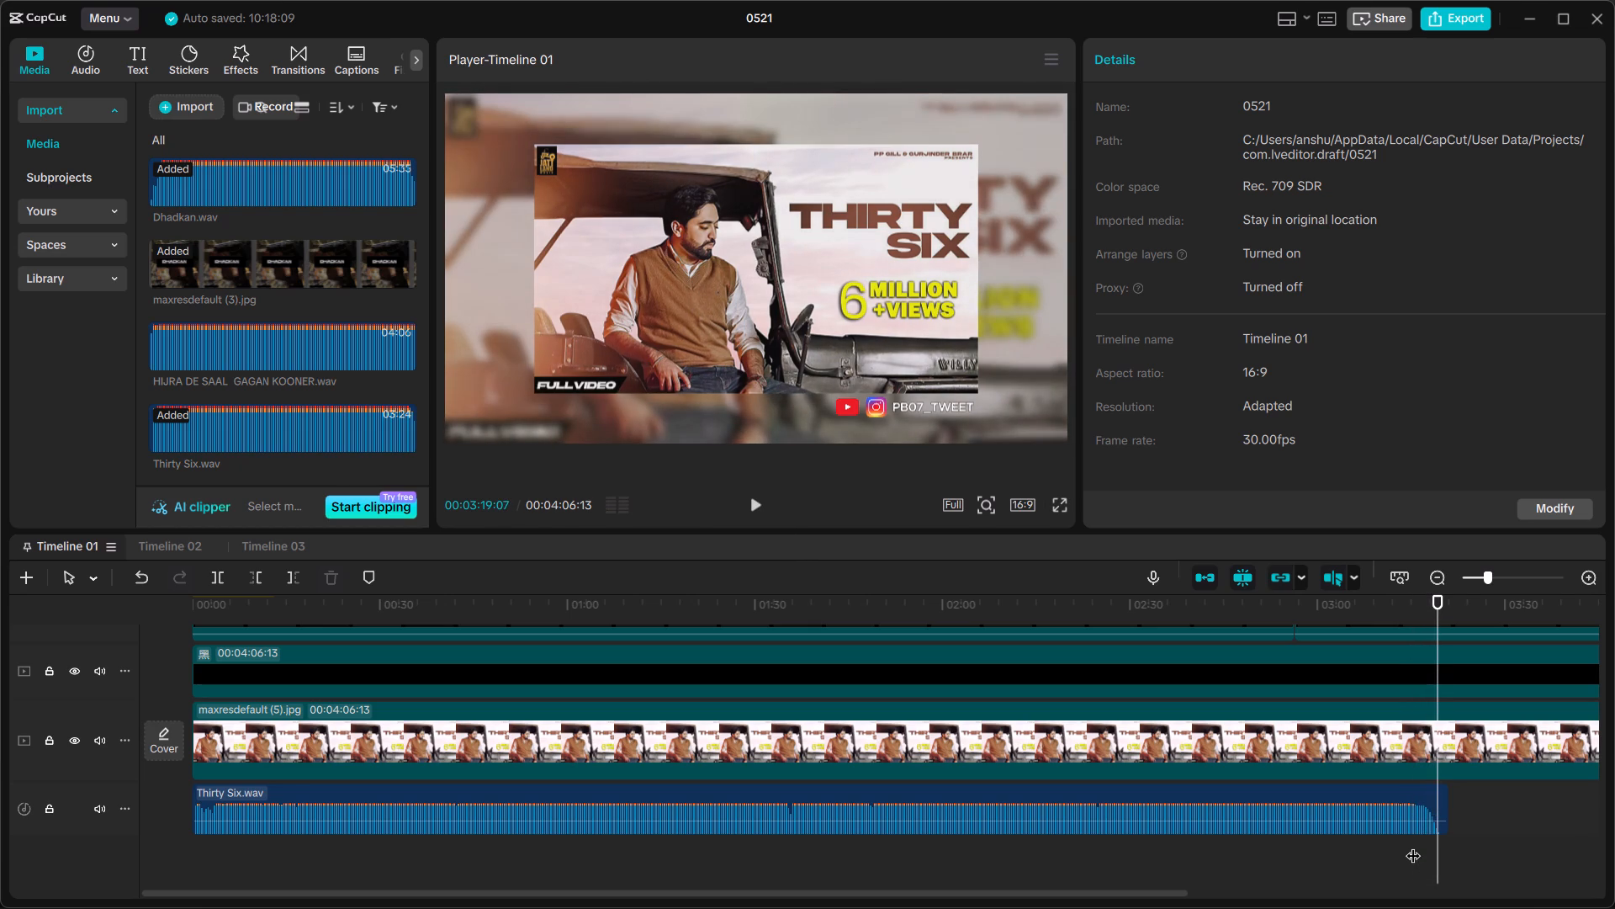
Trim the ends of all timeline clips together at 00:03:19:07, near the song's end, and look over the tracks.
key(ctrl+a)
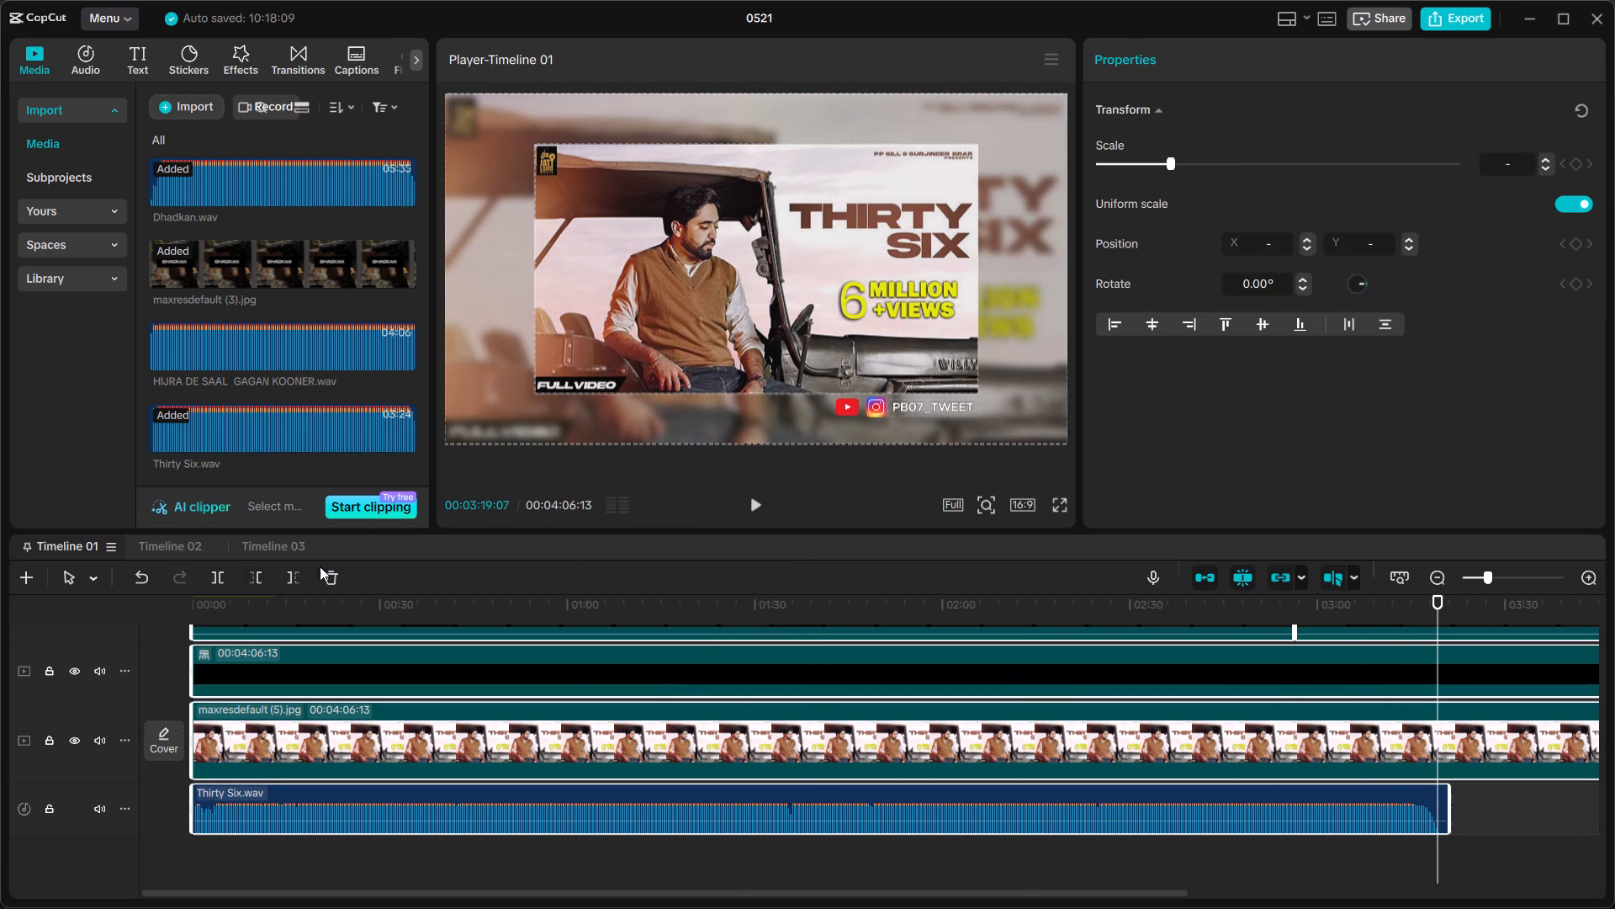
click(291, 569)
scroll(1614, 864, up, 4)
scroll(1466, 757, up, 6)
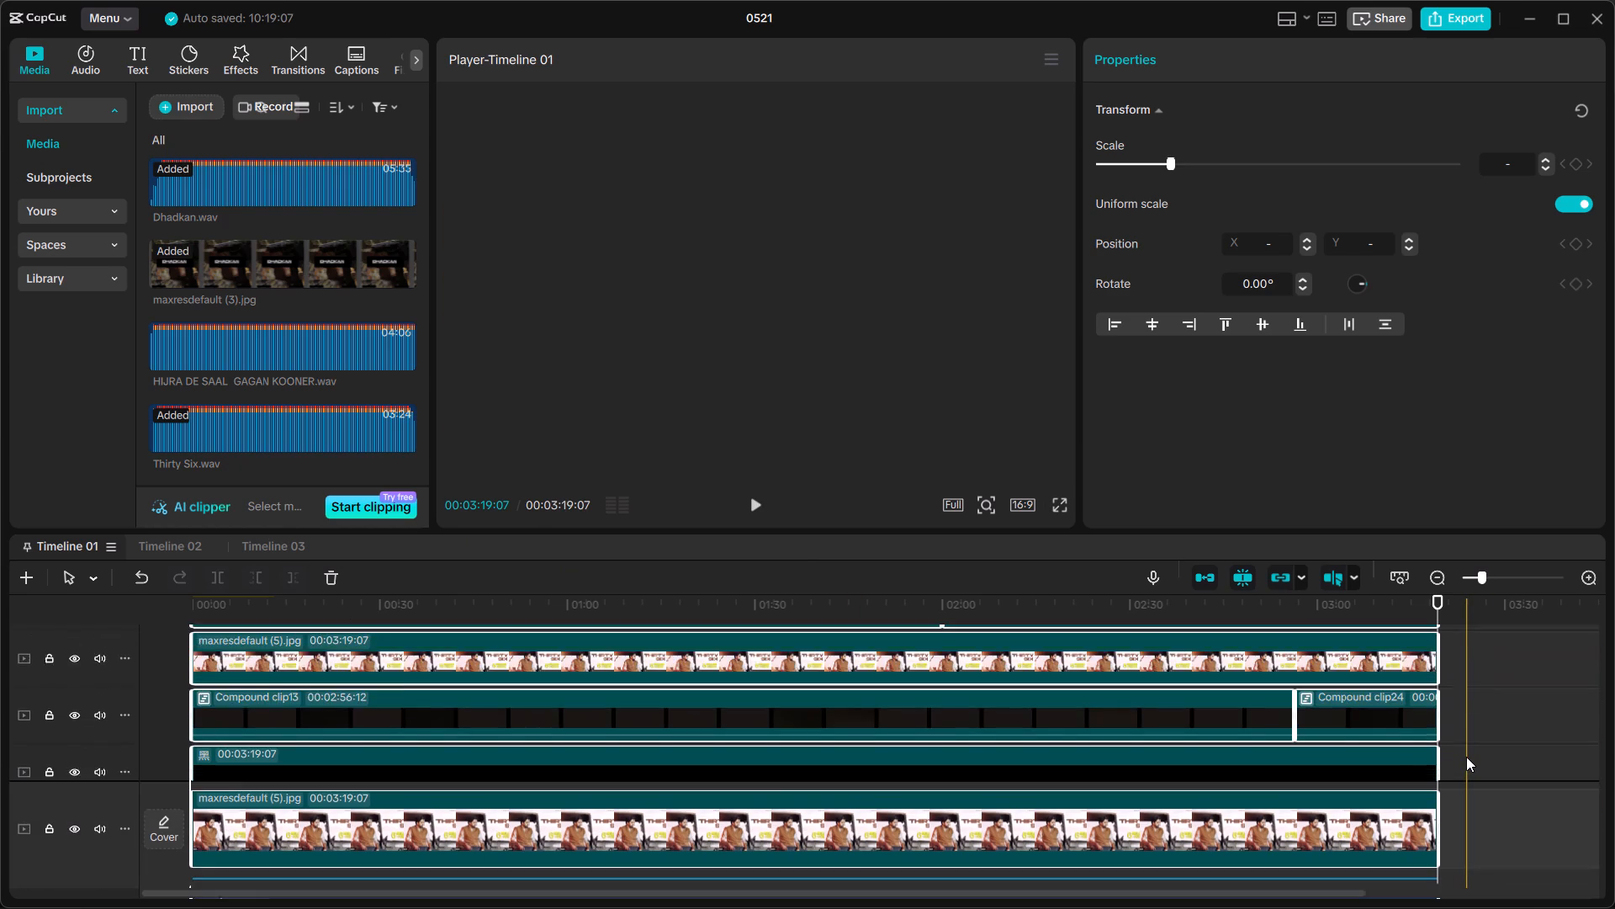
scroll(1466, 757, up, 3)
click(1466, 757)
scroll(176, 640, up, 1)
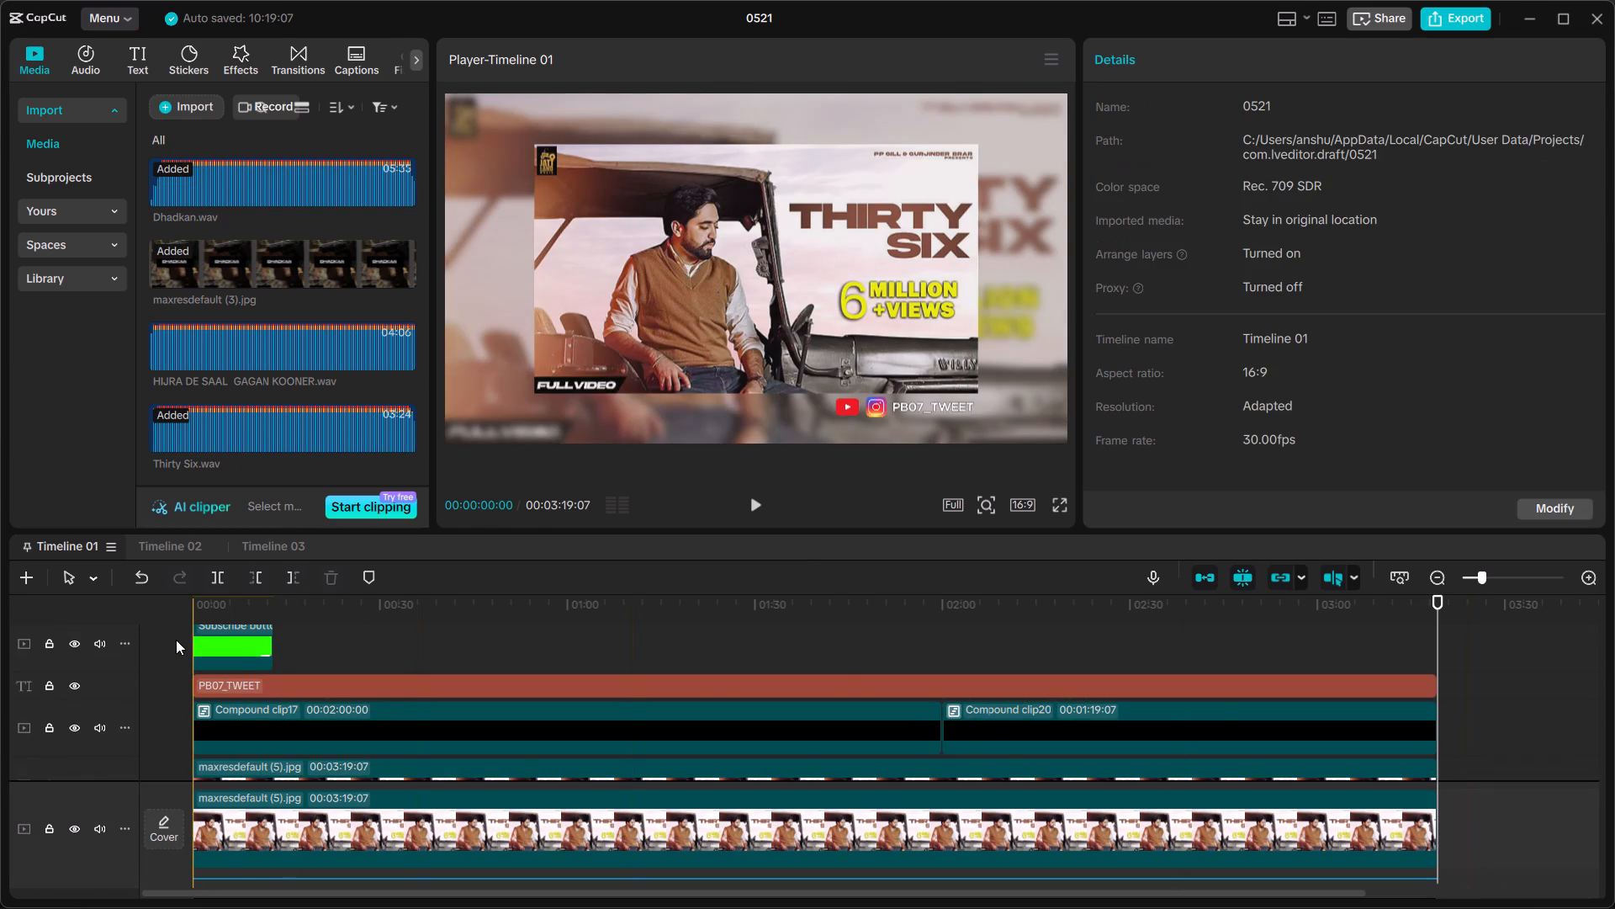
scroll(176, 640, up, 2)
scroll(176, 640, down, 5)
Export Timeline 01 as an MP4 video named Thirty Six, keeping the preset video settings.
click(1436, 24)
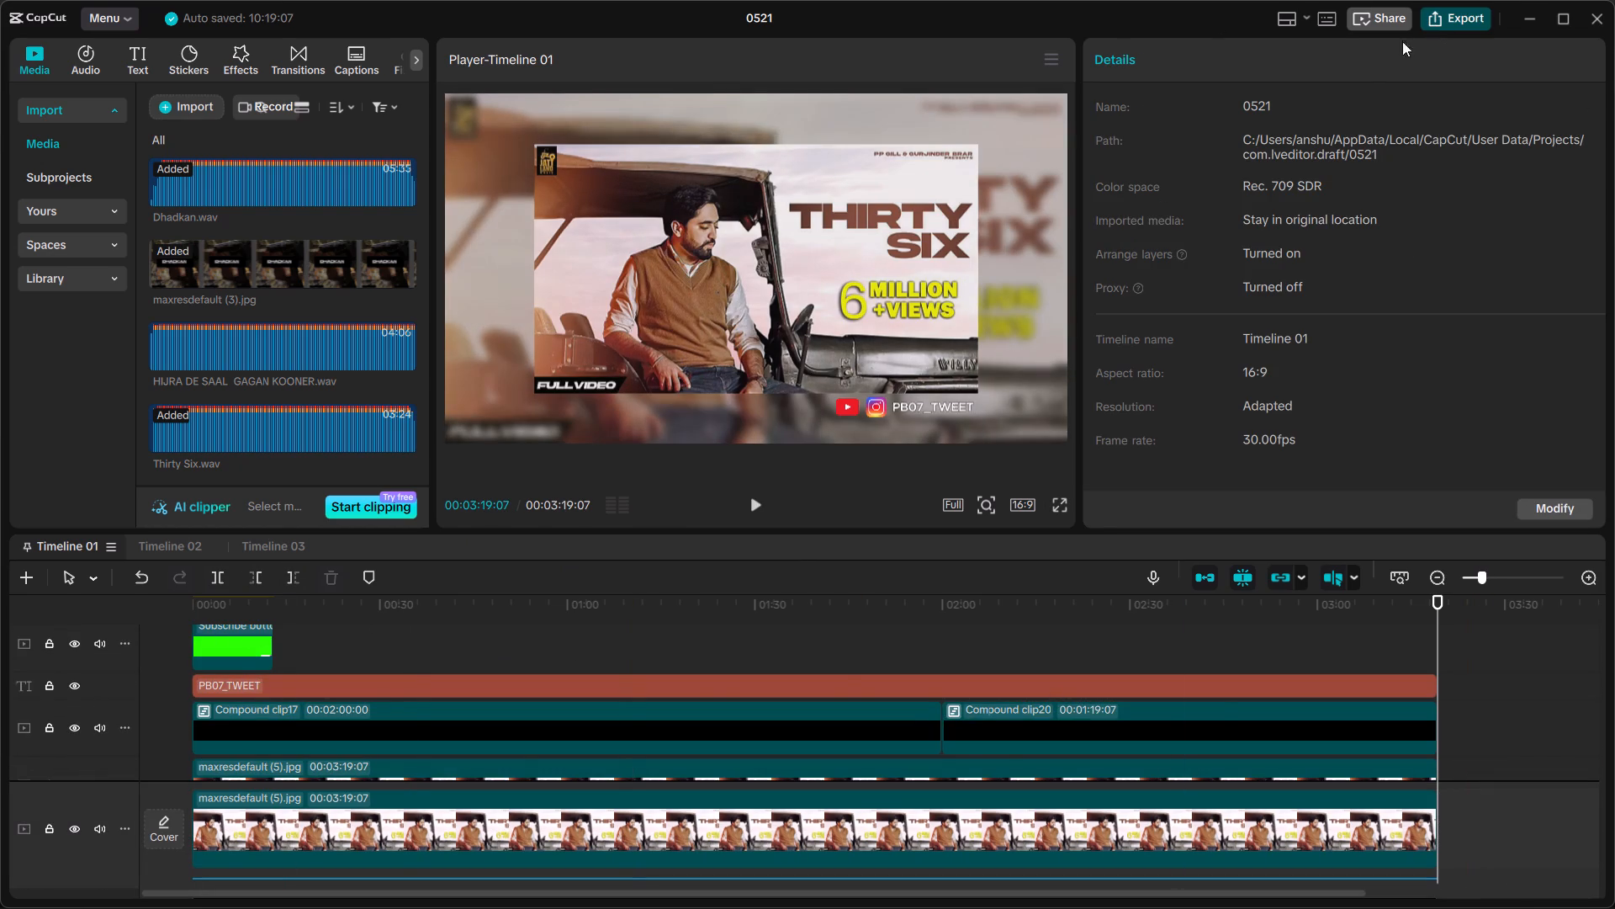
click(978, 219)
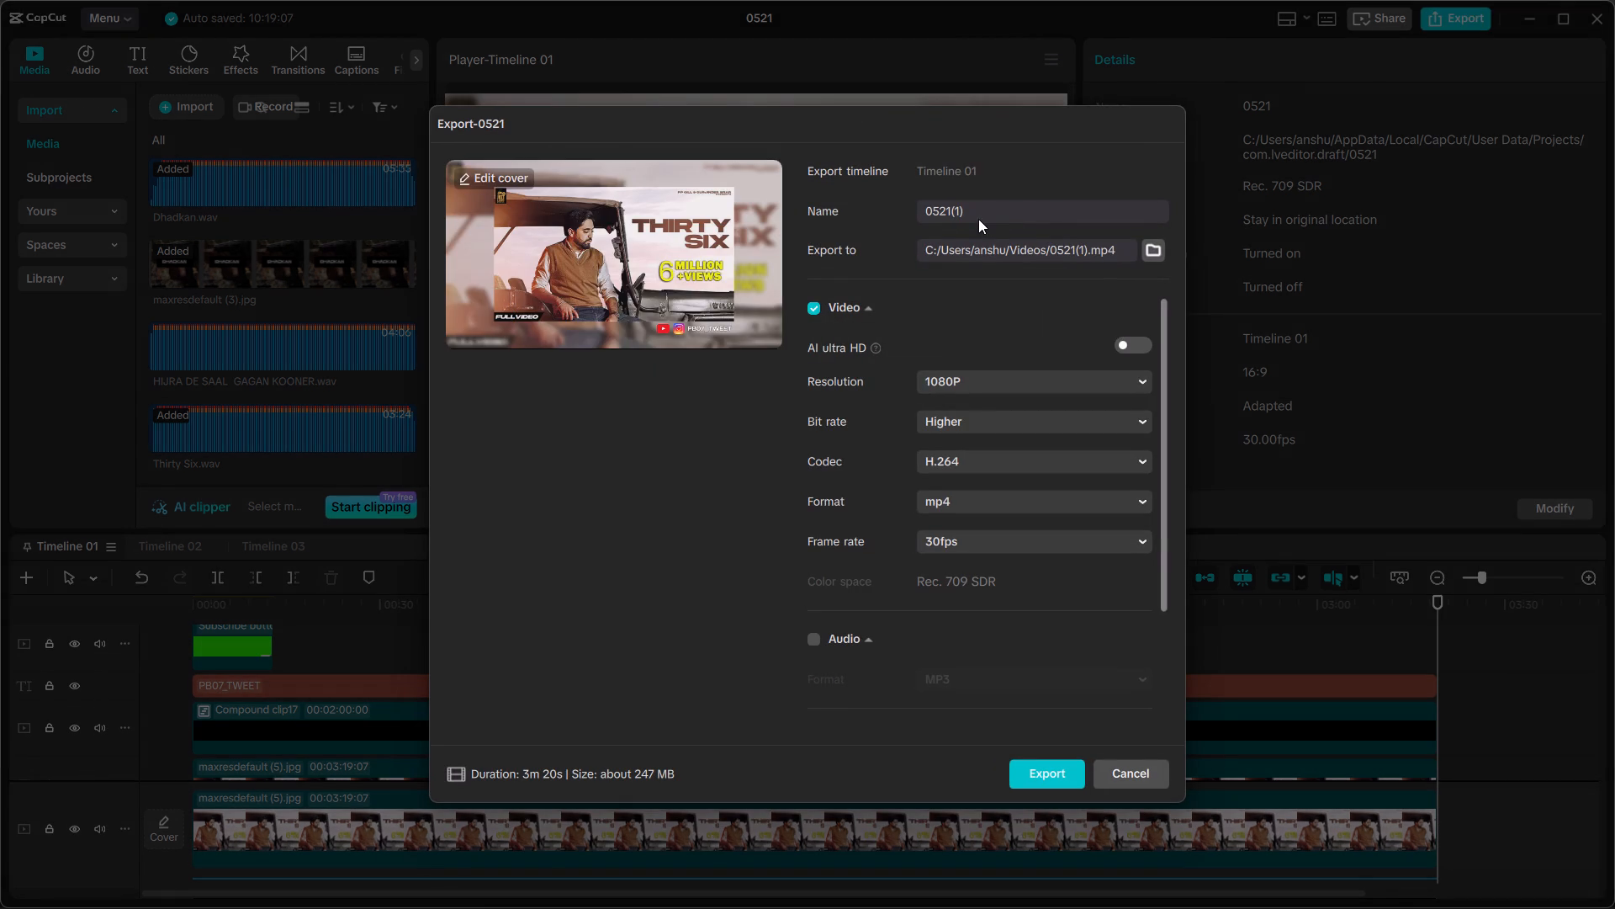
key(ctrl+a)
key(ctrl+v)
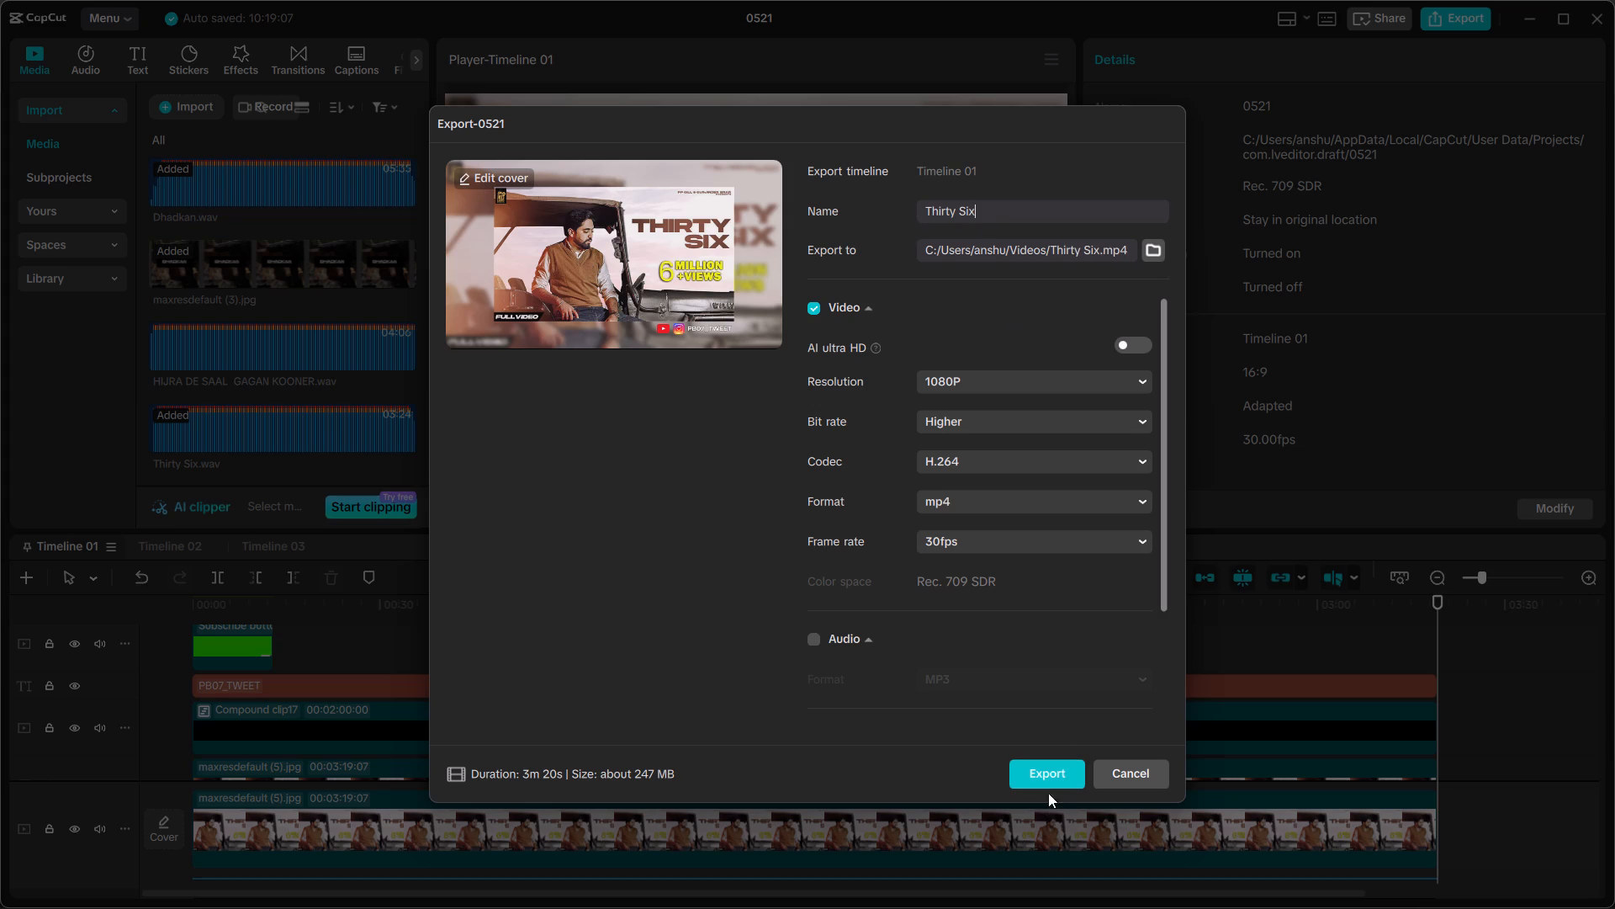
click(1050, 775)
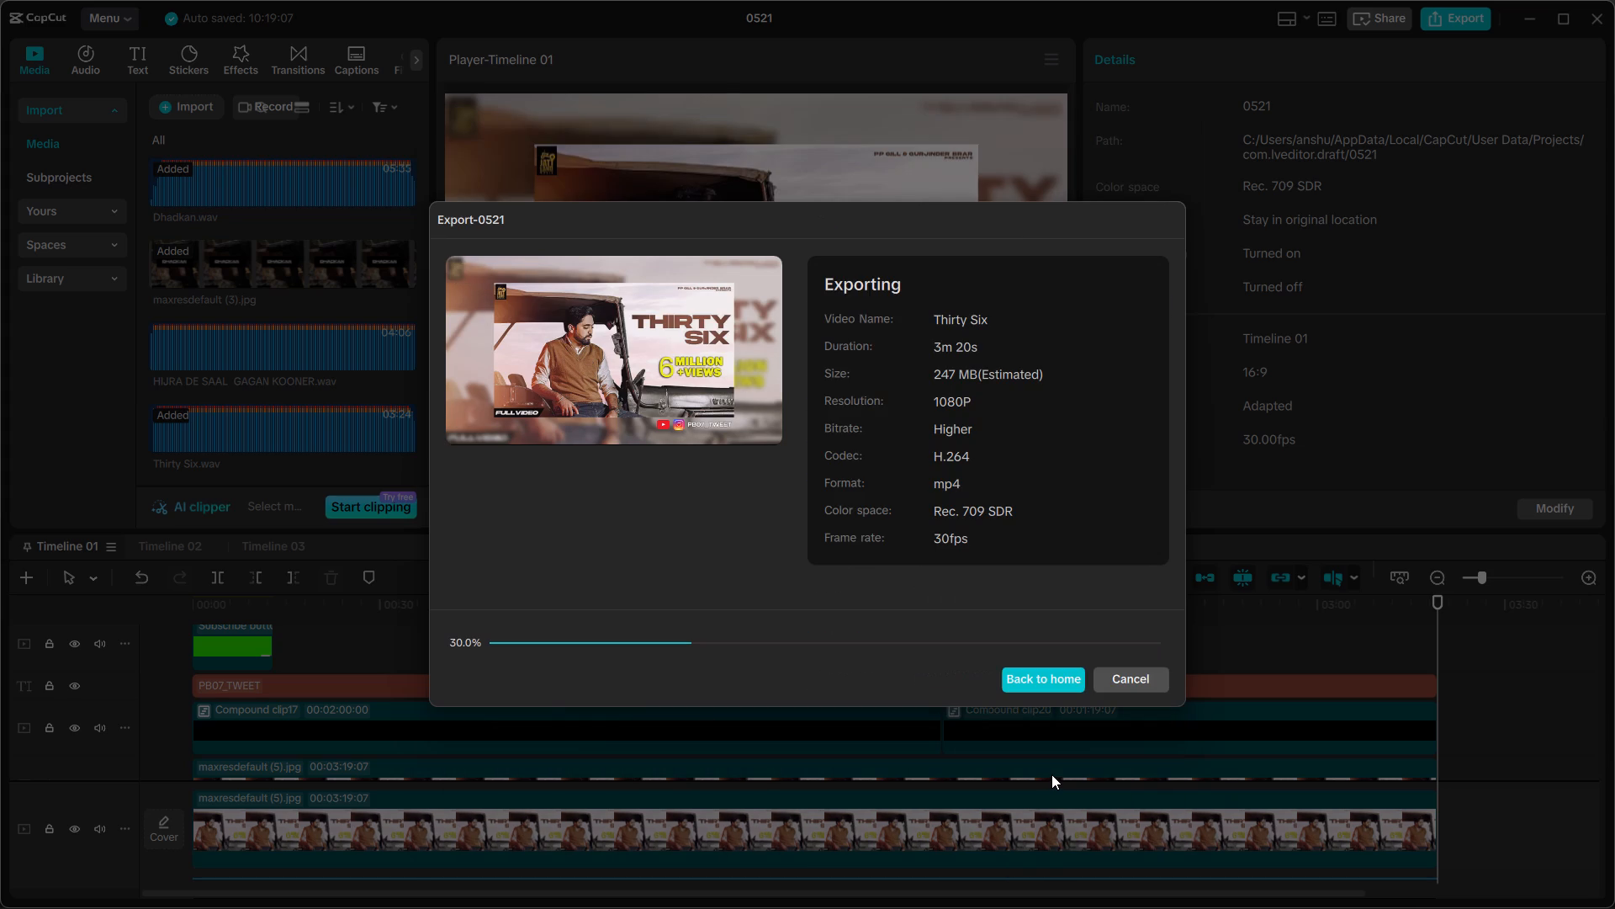